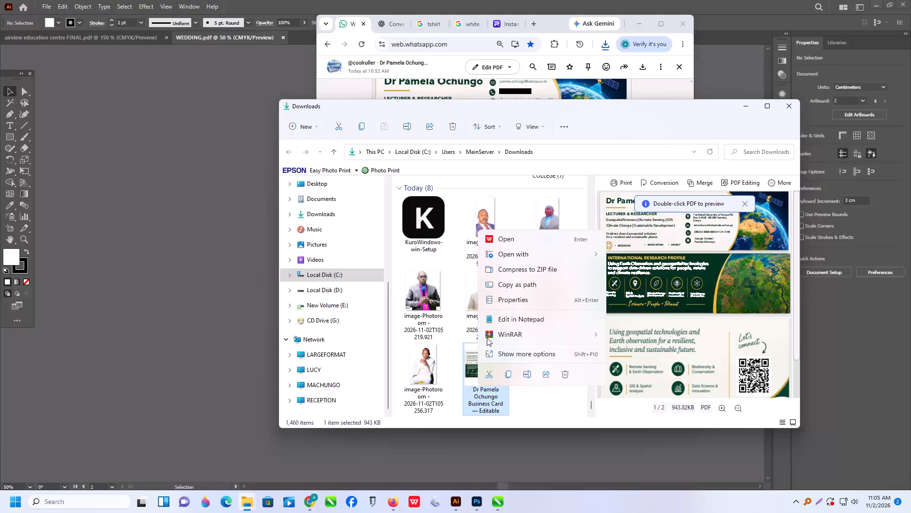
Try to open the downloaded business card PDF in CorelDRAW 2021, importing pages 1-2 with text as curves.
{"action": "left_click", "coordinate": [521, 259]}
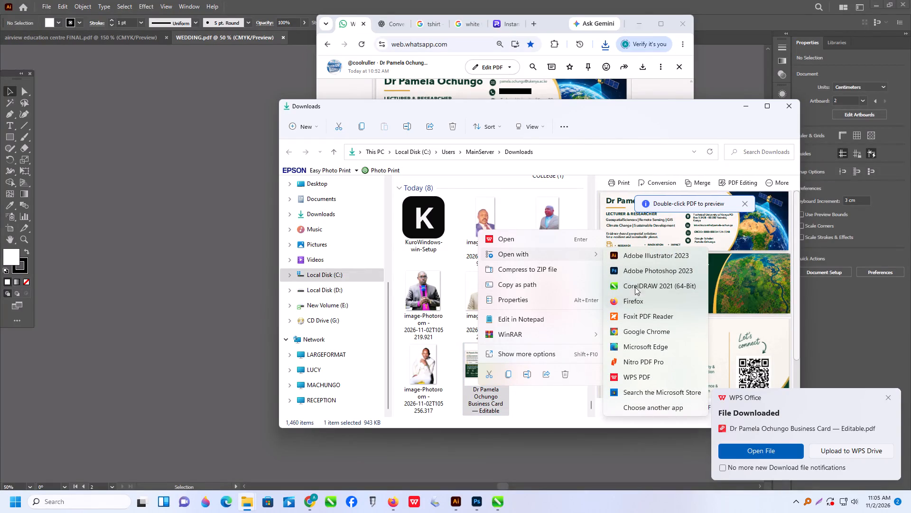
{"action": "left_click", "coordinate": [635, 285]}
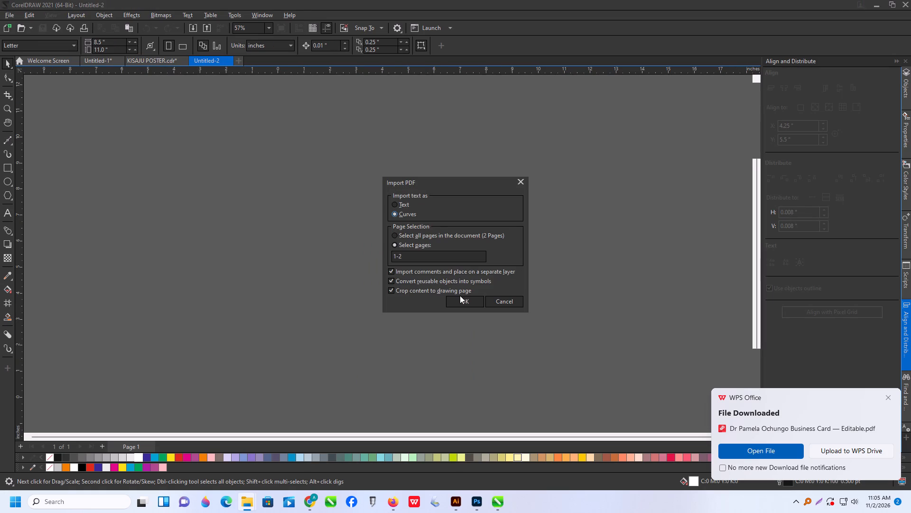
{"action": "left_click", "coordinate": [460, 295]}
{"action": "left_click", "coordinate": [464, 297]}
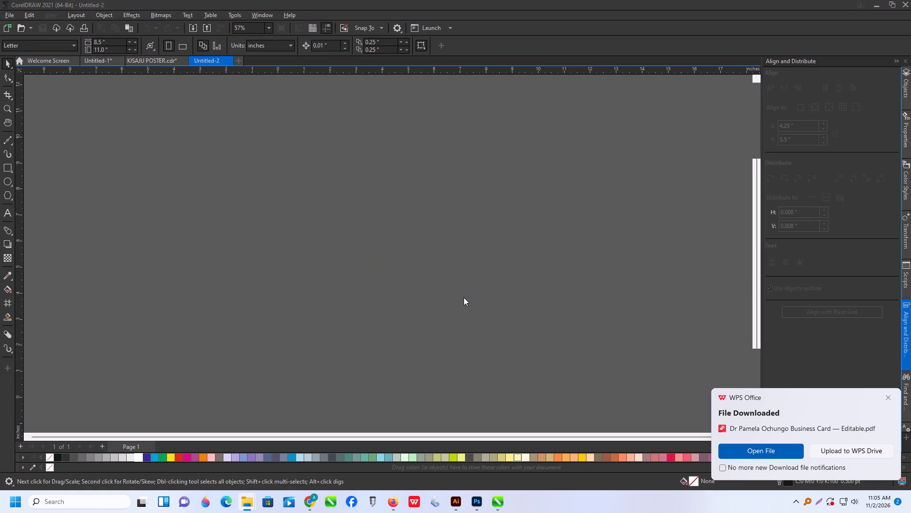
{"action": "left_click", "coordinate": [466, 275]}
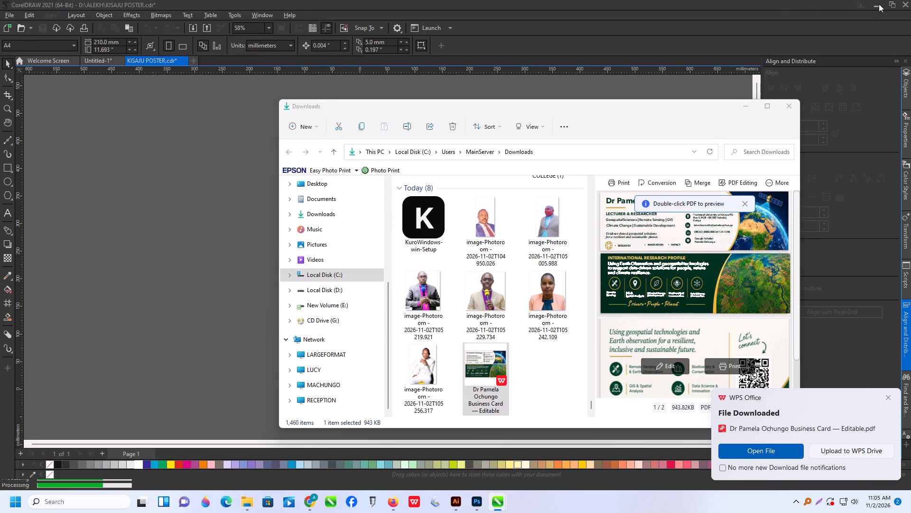
Open the downloaded business card PDF in Adobe Illustrator 2023, importing all pages.
{"action": "right_click", "coordinate": [498, 363]}
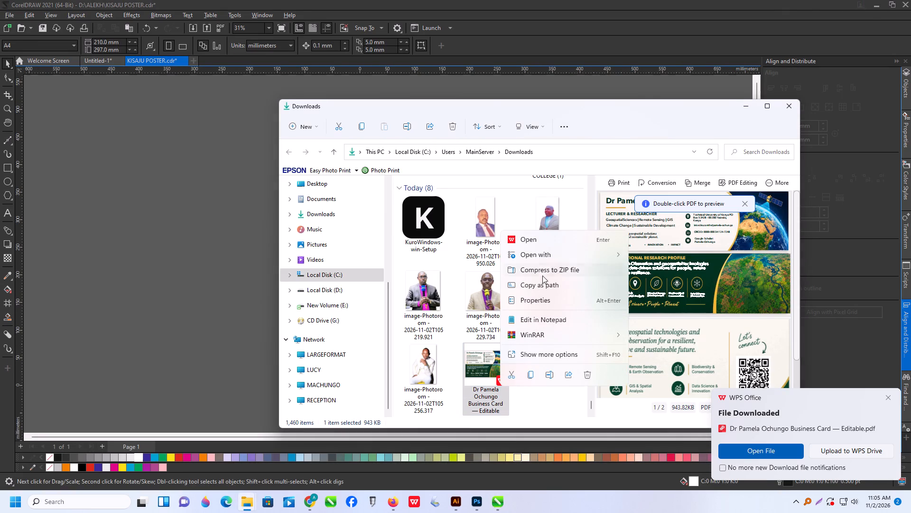
{"action": "left_click", "coordinate": [542, 256]}
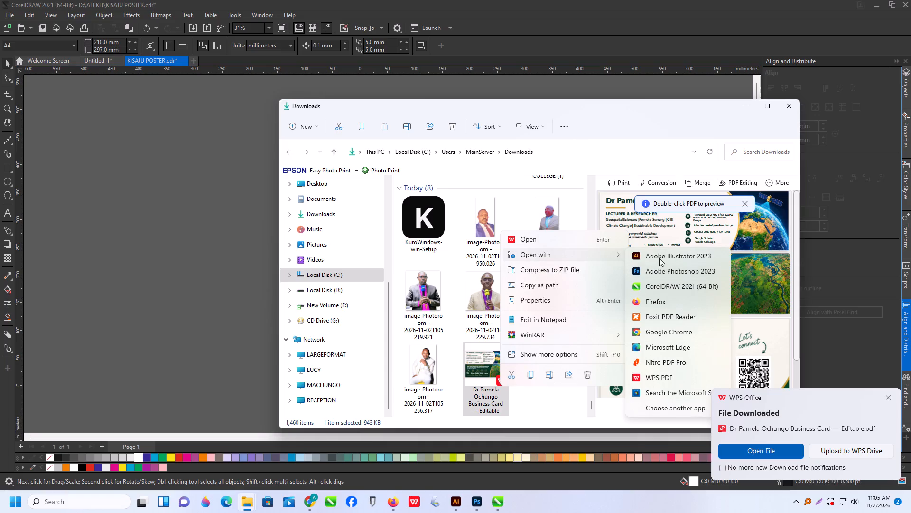
{"action": "left_click", "coordinate": [659, 258]}
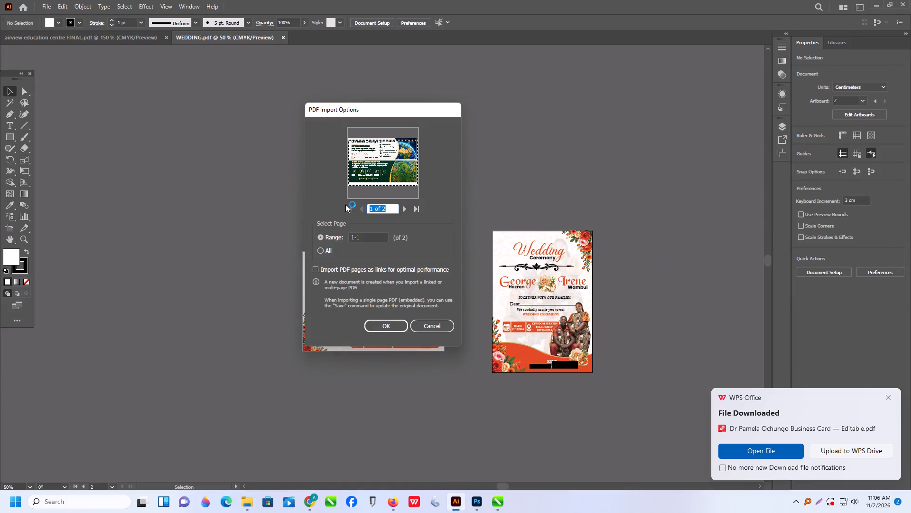
{"action": "left_click", "coordinate": [320, 250]}
{"action": "left_click", "coordinate": [383, 324]}
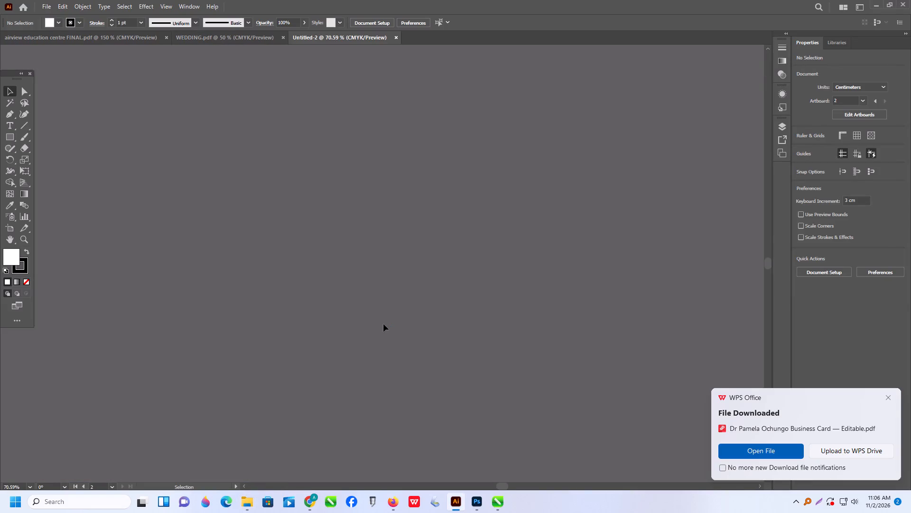
Move the linked card front with the satellite and globe off its artboard, to just below it.
{"action": "scroll", "coordinate": [371, 311], "scroll_direction": "down", "scroll_amount": 6, "text": "alt"}
{"action": "scroll", "coordinate": [379, 300], "scroll_direction": "up", "scroll_amount": 1, "text": "alt"}
{"action": "scroll", "coordinate": [380, 300], "scroll_direction": "down", "scroll_amount": 1, "text": "alt"}
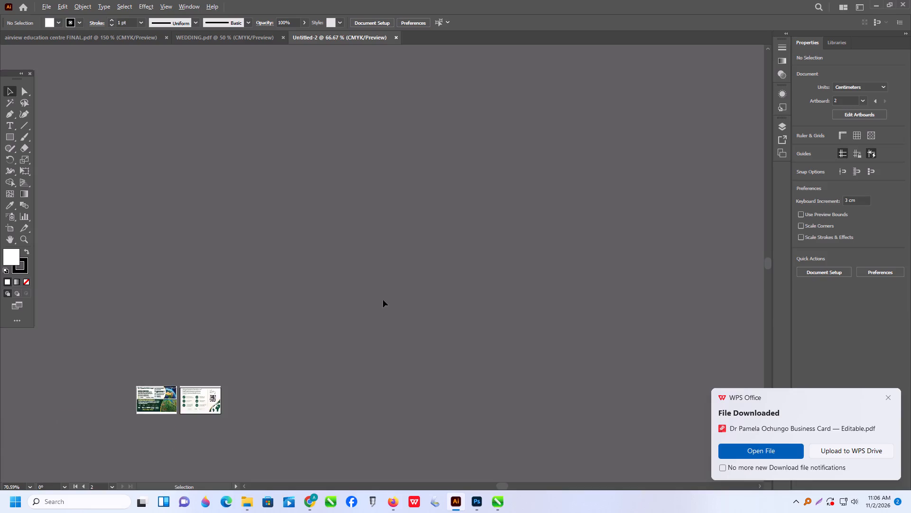
{"action": "scroll", "coordinate": [383, 300], "scroll_direction": "down", "scroll_amount": 2, "text": "alt"}
{"action": "scroll", "coordinate": [238, 370], "scroll_direction": "up", "scroll_amount": 3, "text": "alt"}
{"action": "scroll", "coordinate": [290, 151], "scroll_direction": "up", "scroll_amount": 6, "text": "alt"}
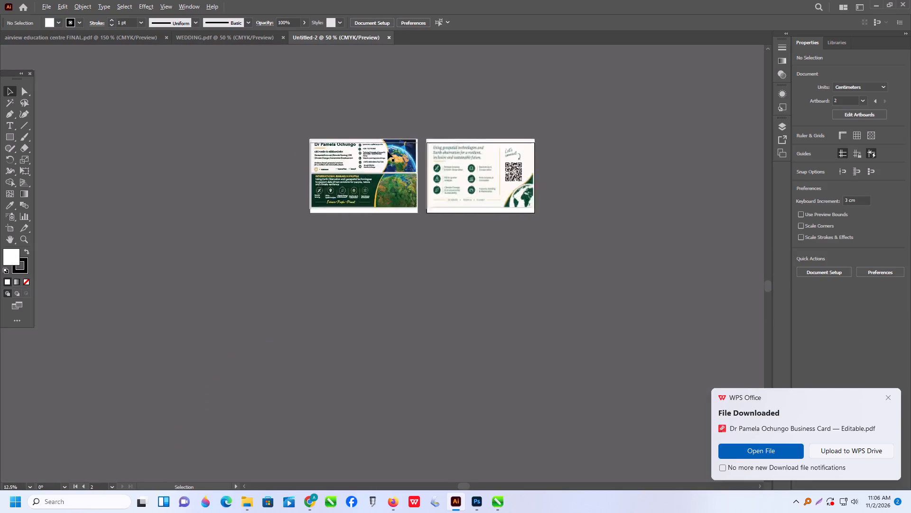
{"action": "scroll", "coordinate": [393, 169], "scroll_direction": "up", "scroll_amount": 1, "text": "alt"}
{"action": "left_click", "coordinate": [363, 183]}
{"action": "left_click_drag", "start_coordinate": [353, 191], "coordinate": [346, 219]}
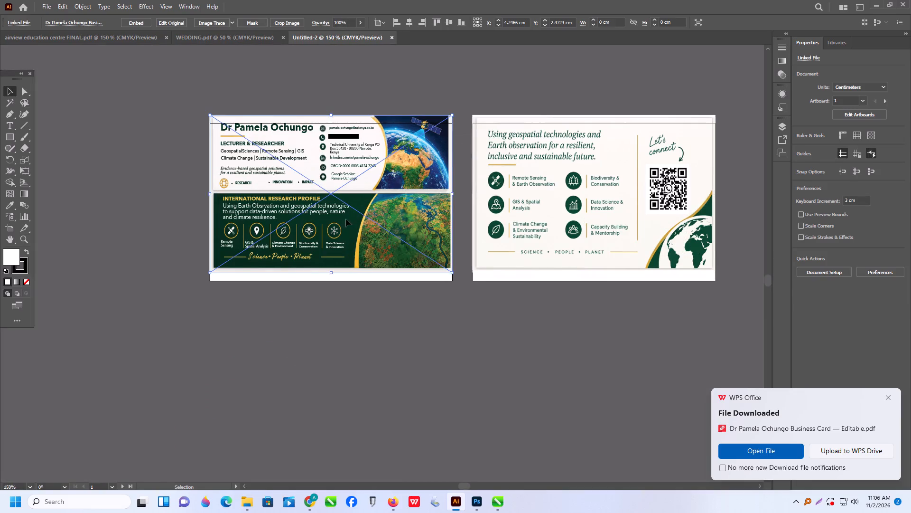
{"action": "left_click_drag", "start_coordinate": [346, 219], "coordinate": [310, 359]}
{"action": "scroll", "coordinate": [316, 349], "scroll_direction": "down", "scroll_amount": 4}
{"action": "left_click_drag", "start_coordinate": [347, 286], "coordinate": [316, 332]}
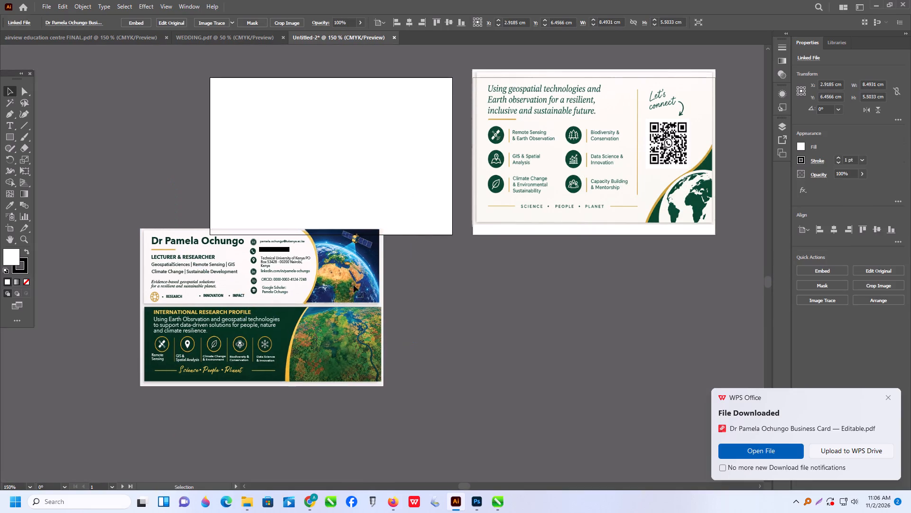
Move the linked card back with the QR code off the second artboard, into the empty space below it.
{"action": "left_click_drag", "start_coordinate": [582, 184], "coordinate": [550, 377]}
{"action": "scroll", "coordinate": [522, 361], "scroll_direction": "down", "scroll_amount": 3}
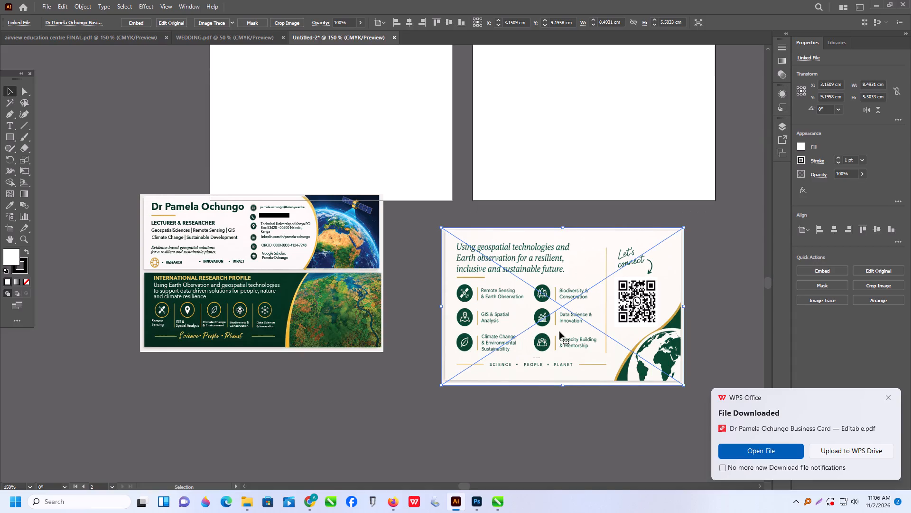
{"action": "scroll", "coordinate": [310, 272], "scroll_direction": "up", "scroll_amount": 2, "text": "alt"}
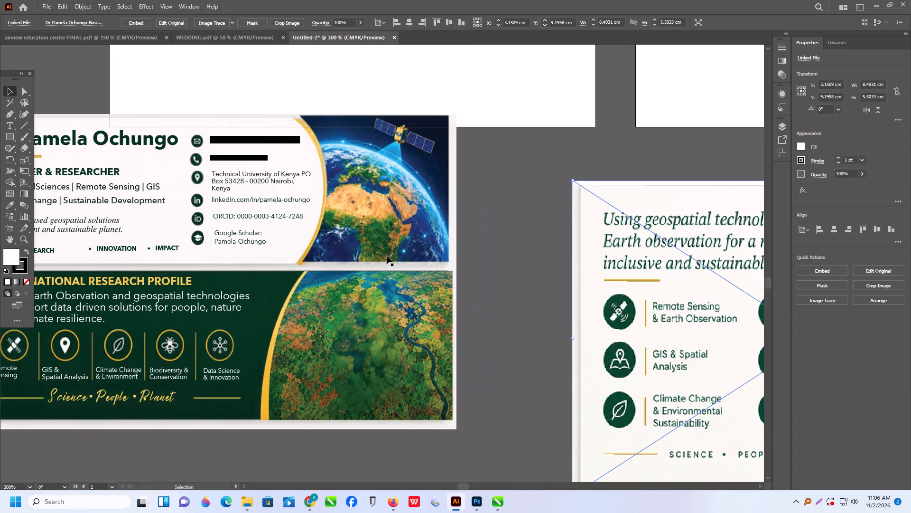
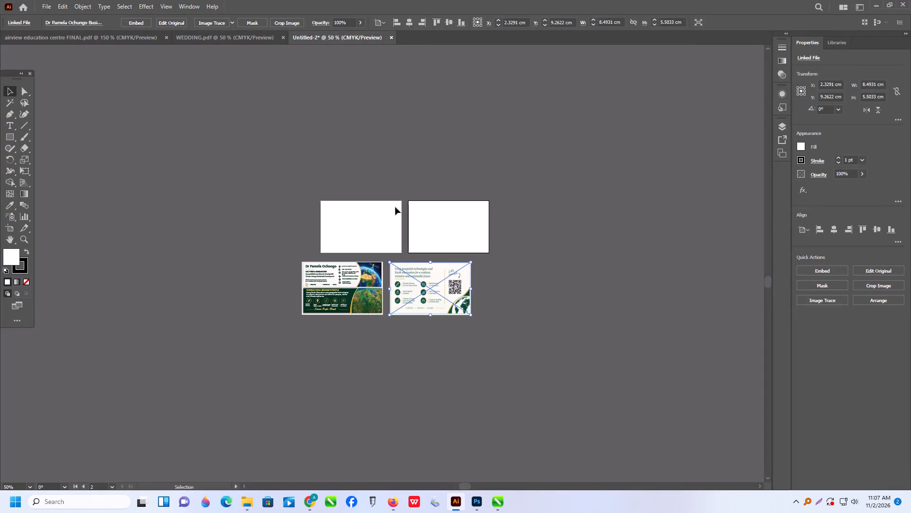
Change the document units from centimetres to inches.
{"action": "scroll", "coordinate": [391, 221], "scroll_direction": "up", "scroll_amount": 3, "text": "alt"}
{"action": "scroll", "coordinate": [391, 221], "scroll_direction": "down", "scroll_amount": 4}
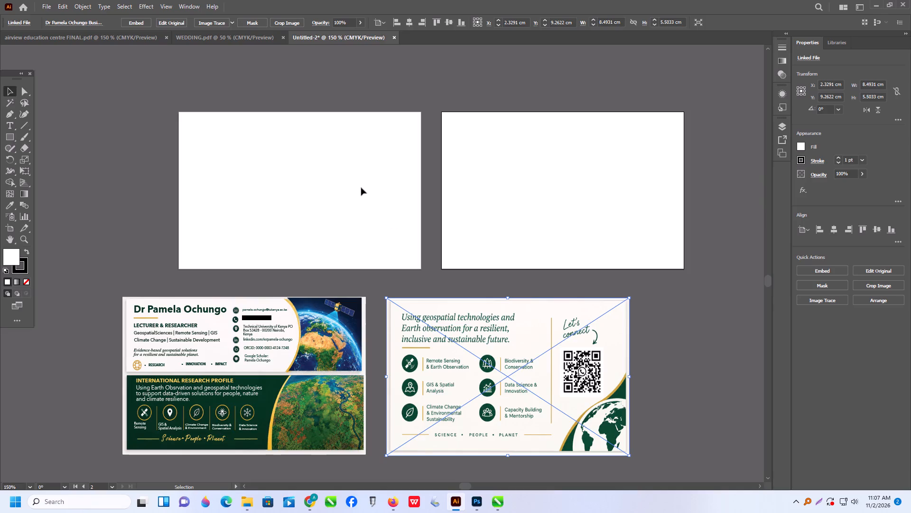
{"action": "left_click", "coordinate": [9, 232]}
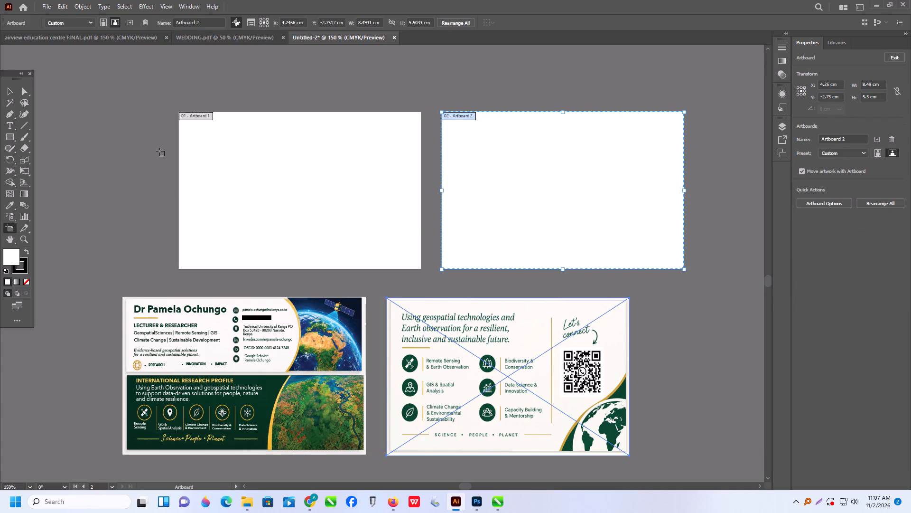
{"action": "left_click", "coordinate": [6, 92]}
{"action": "left_click", "coordinate": [204, 65]}
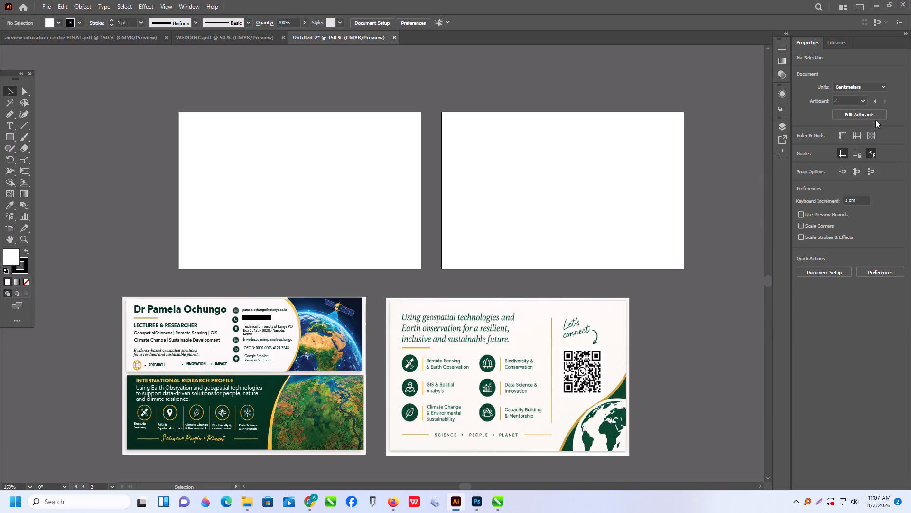
{"action": "left_click", "coordinate": [875, 88]}
{"action": "left_click", "coordinate": [863, 125]}
Resize Artboard 2 to 12 in wide by 18 in high, and switch it to landscape orientation.
{"action": "left_click", "coordinate": [9, 231]}
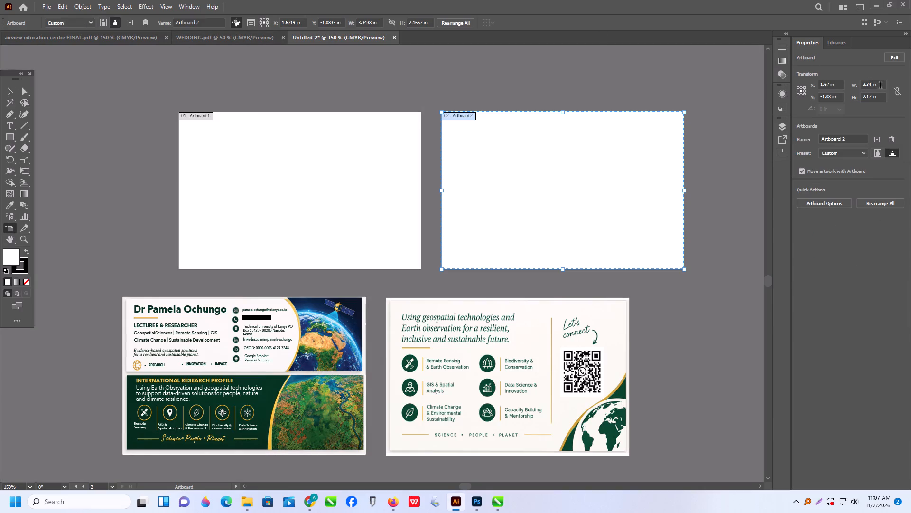
{"action": "left_click_drag", "start_coordinate": [881, 86], "coordinate": [857, 91]}
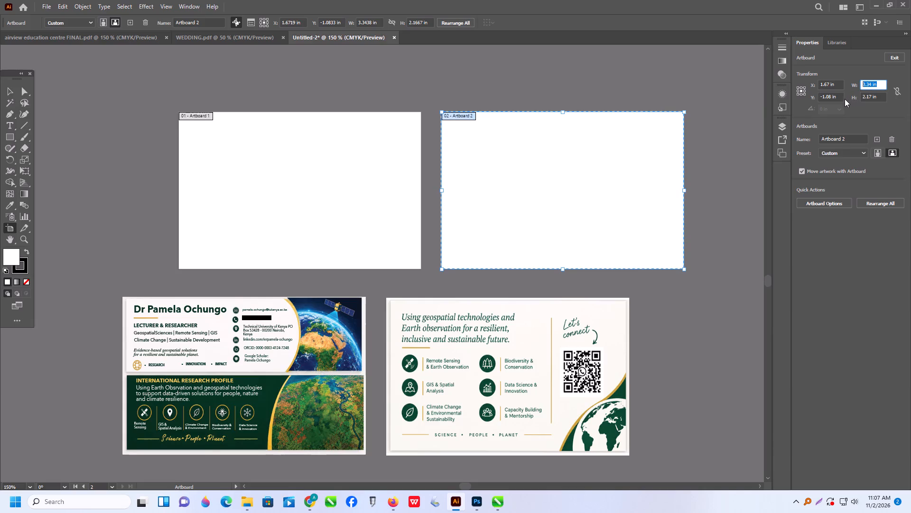
{"action": "type", "text": "12"}
{"action": "key", "text": "Tab"}
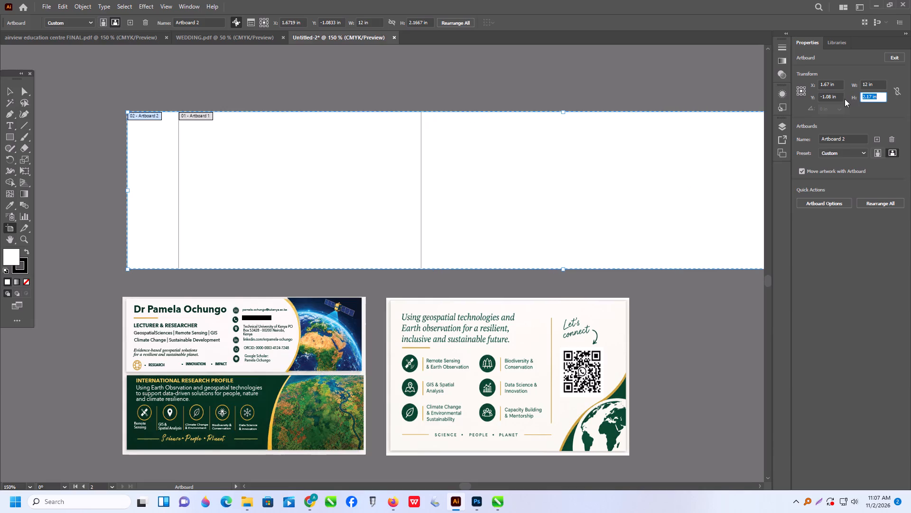
{"action": "type", "text": "18"}
{"action": "key", "text": "Return"}
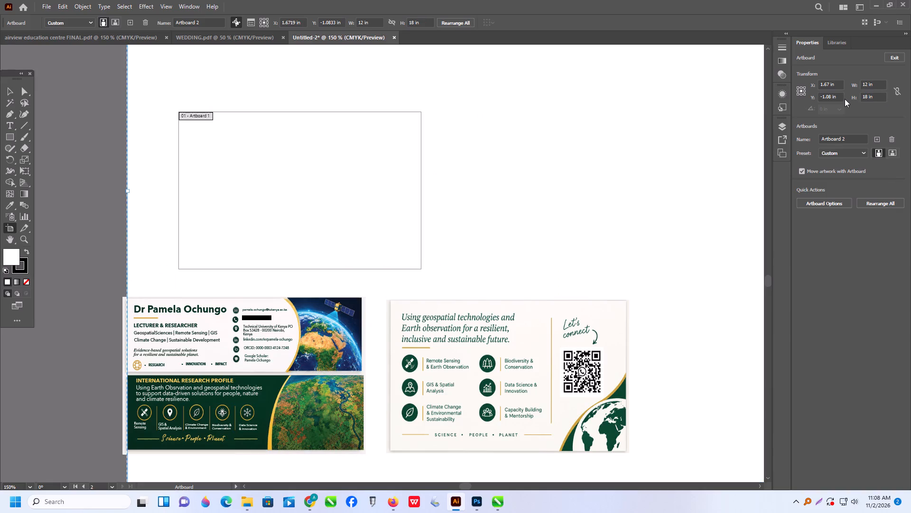
{"action": "scroll", "coordinate": [593, 273], "scroll_direction": "down", "scroll_amount": 5, "text": "alt"}
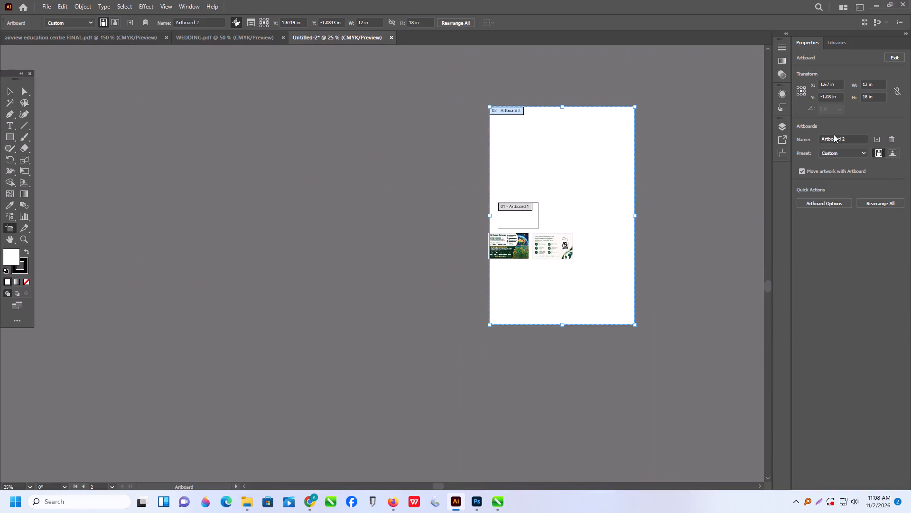
{"action": "left_click", "coordinate": [893, 157]}
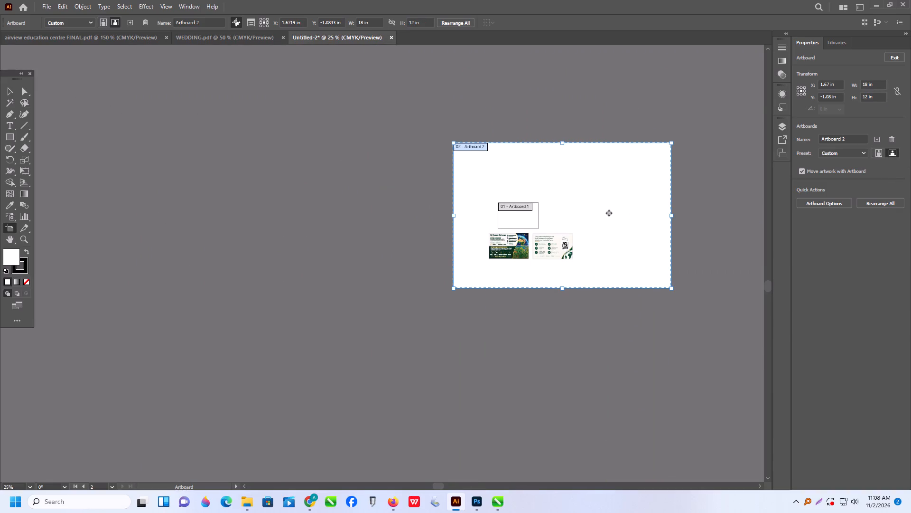
Move Artboard 2 with its card artwork into the empty canvas to the left, clear of Artboard 1.
{"action": "left_click_drag", "start_coordinate": [616, 215], "coordinate": [279, 186]}
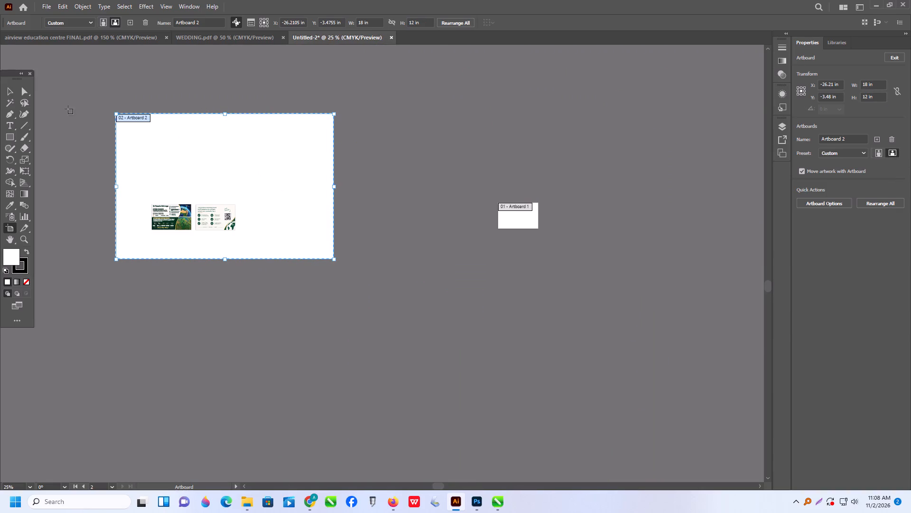
Move the card back with the QR code off the large artboard into the empty canvas below Artboard 1.
{"action": "left_click", "coordinate": [6, 90]}
{"action": "left_click", "coordinate": [178, 281]}
{"action": "left_click_drag", "start_coordinate": [212, 221], "coordinate": [428, 294]}
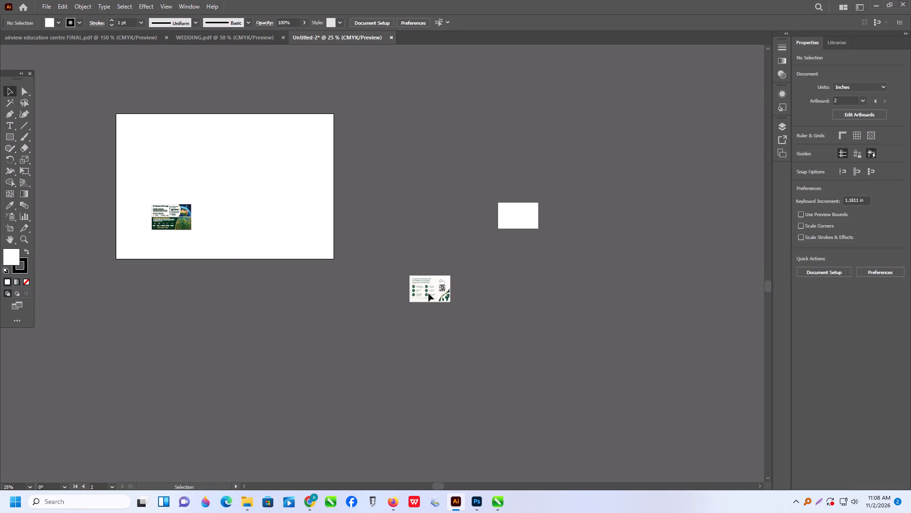
{"action": "left_click_drag", "start_coordinate": [428, 294], "coordinate": [429, 294]}
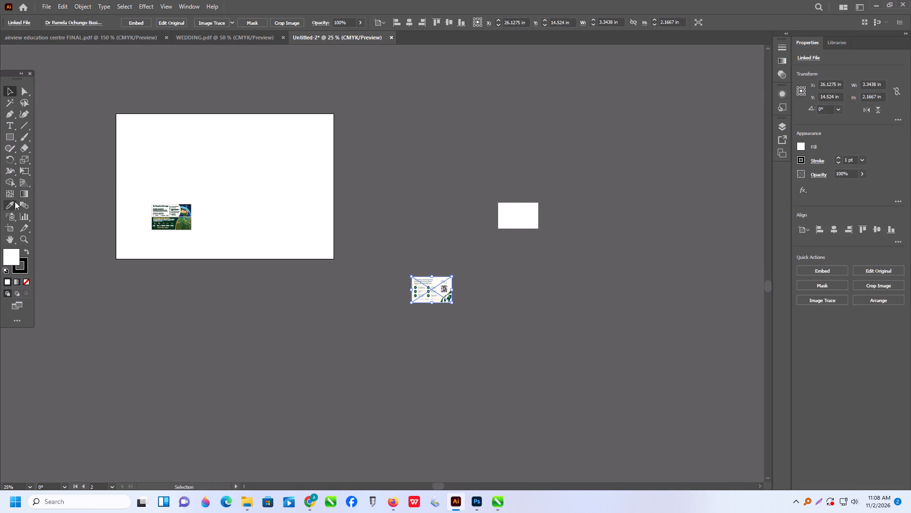
Delete the small Artboard 1.
{"action": "left_click", "coordinate": [9, 227]}
{"action": "left_click", "coordinate": [529, 218]}
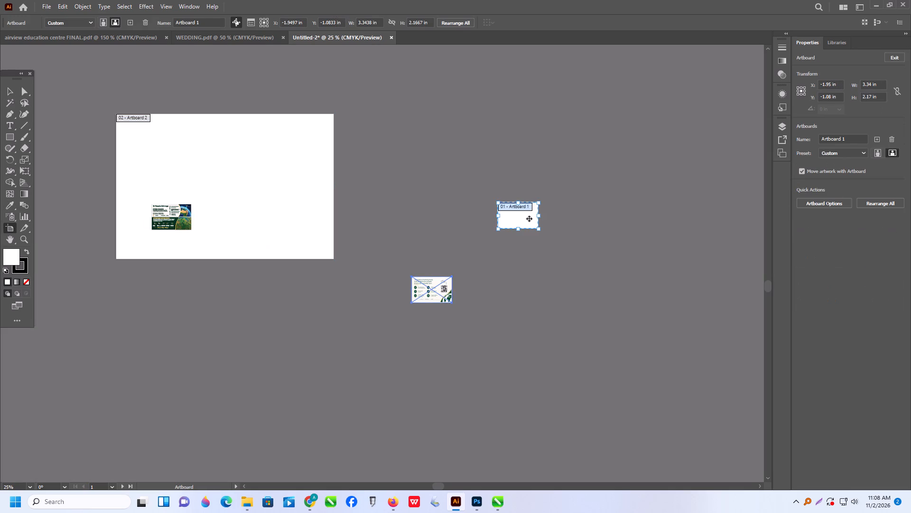
{"action": "key", "text": "Delete"}
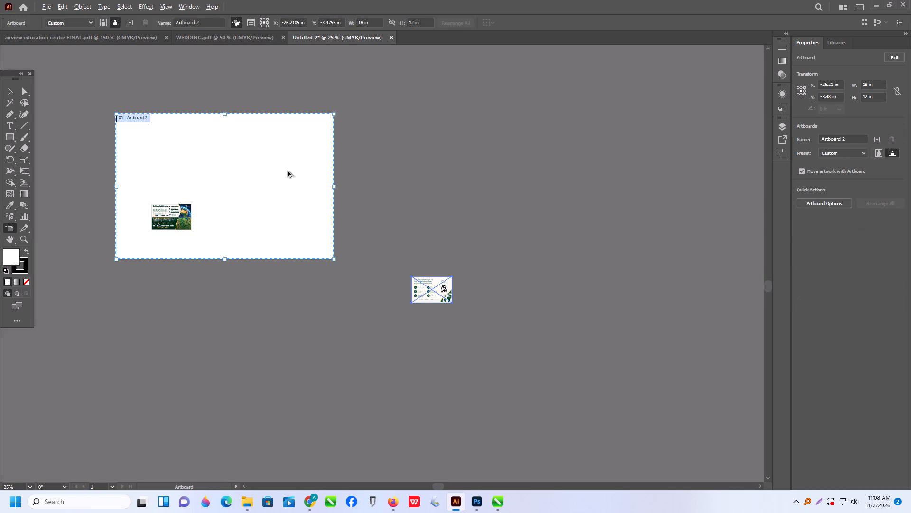
Duplicate the 18 × 12 in artboard beside the original and delete the card front copied along with it.
{"action": "left_click_drag", "start_coordinate": [291, 173], "coordinate": [524, 175], "text": "alt"}
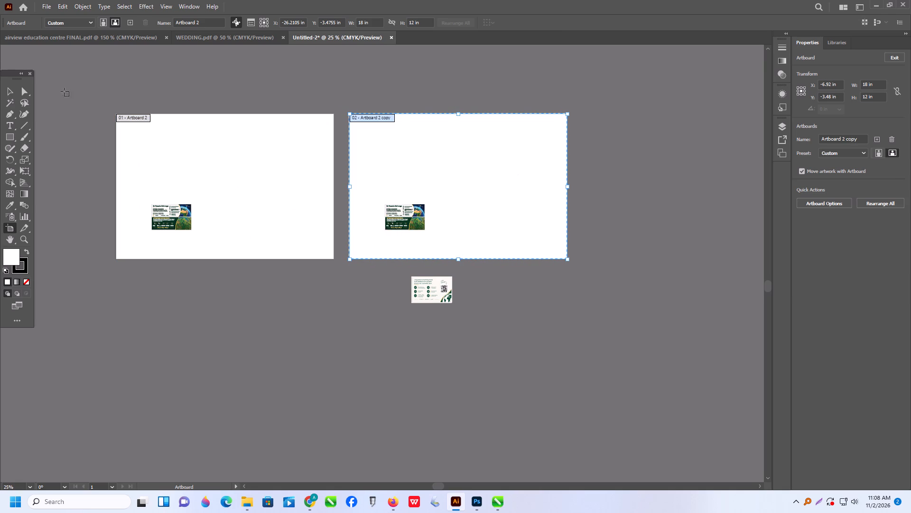
{"action": "left_click", "coordinate": [7, 90]}
{"action": "left_click", "coordinate": [411, 216]}
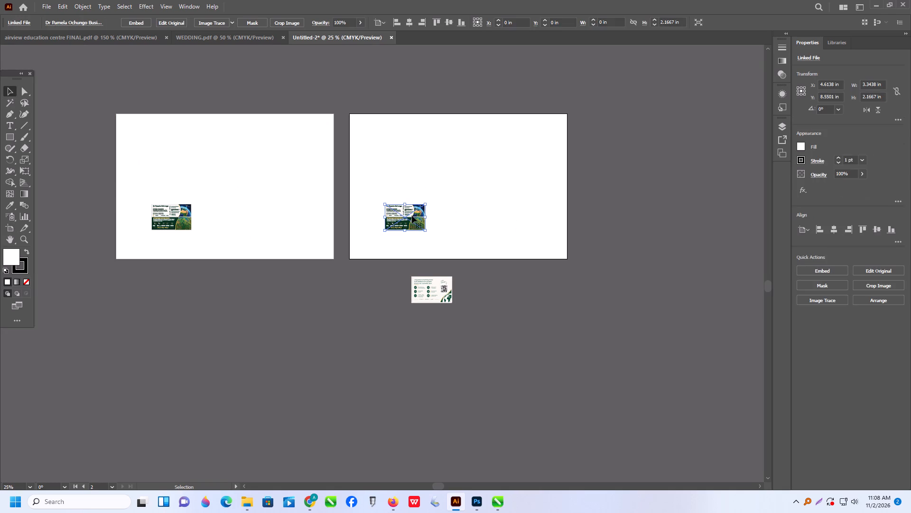
{"action": "key", "text": "Delete"}
Align the card back with the QR code to the top-left corner of the duplicated artboard.
{"action": "left_click", "coordinate": [445, 295]}
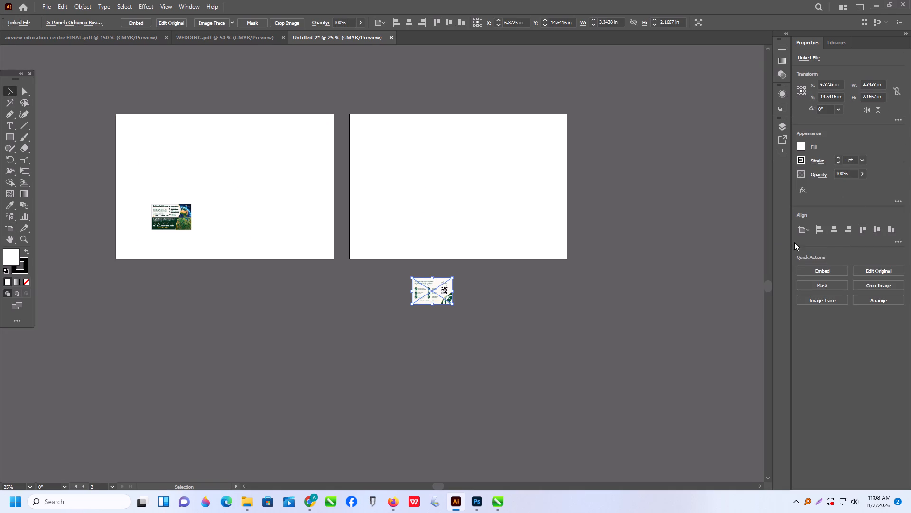
{"action": "left_click", "coordinate": [824, 235]}
{"action": "left_click", "coordinate": [863, 230]}
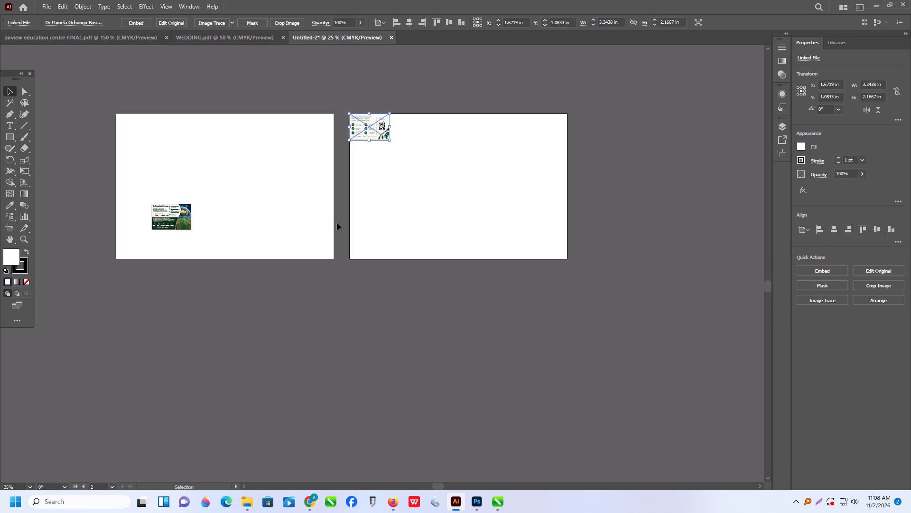
Align the card front with the satellite and globe to the top-left corner of the first artboard.
{"action": "left_click", "coordinate": [161, 219]}
{"action": "left_click", "coordinate": [817, 227]}
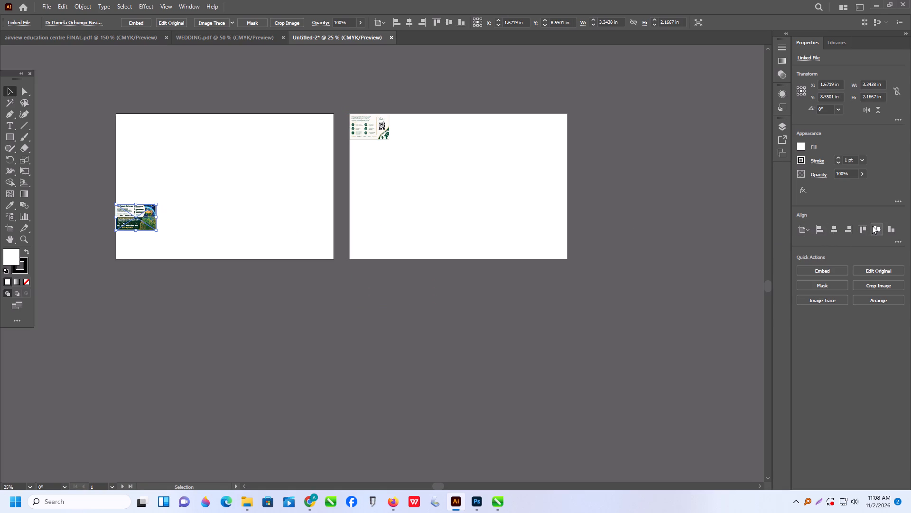
{"action": "left_click", "coordinate": [864, 228]}
{"action": "scroll", "coordinate": [108, 128], "scroll_direction": "up", "scroll_amount": 5}
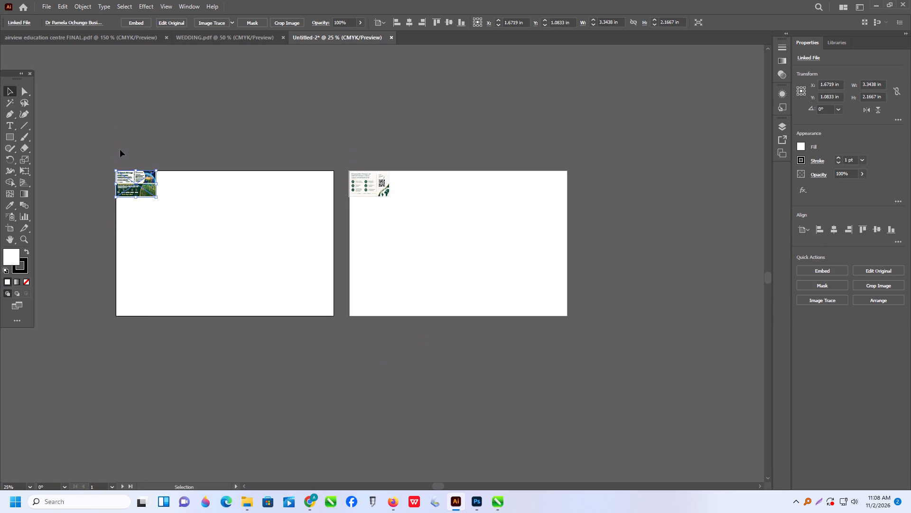
{"action": "scroll", "coordinate": [122, 149], "scroll_direction": "up", "scroll_amount": 3, "text": "alt"}
{"action": "left_click", "coordinate": [154, 152]}
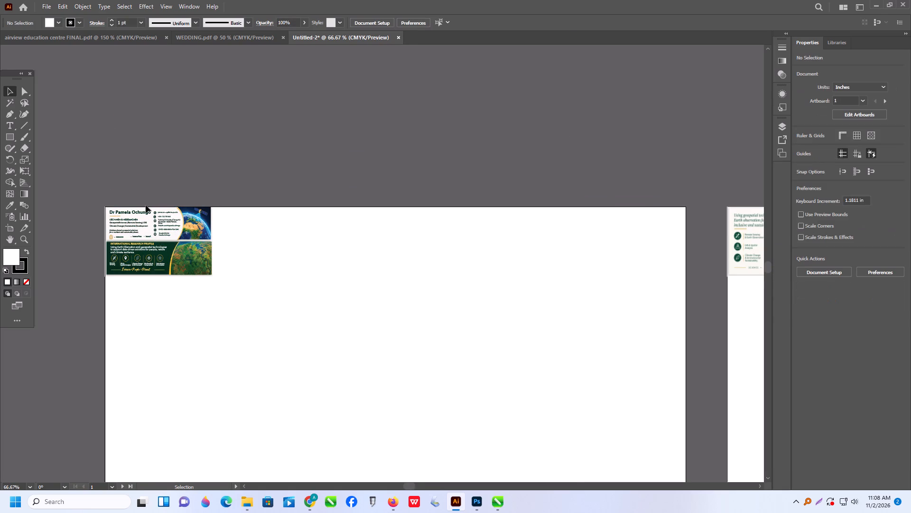
{"action": "left_click", "coordinate": [141, 241]}
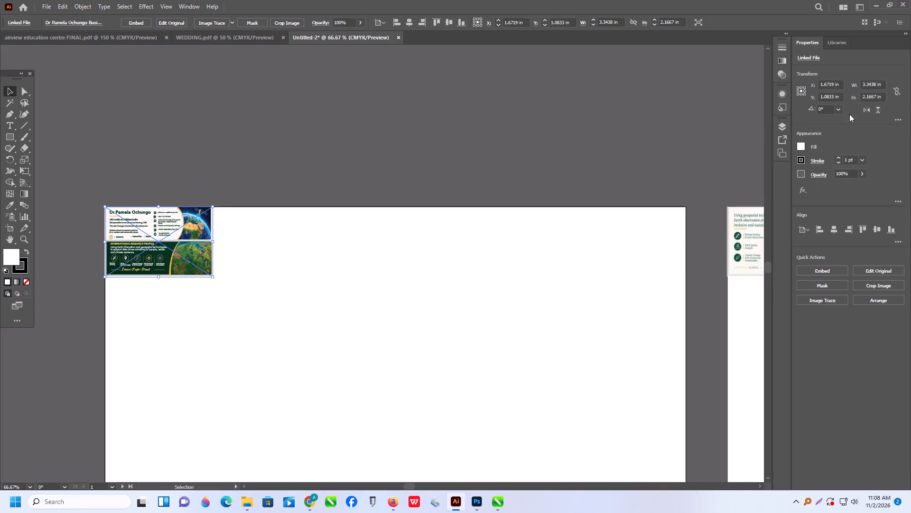
{"action": "left_click", "coordinate": [818, 235]}
{"action": "left_click", "coordinate": [233, 120]}
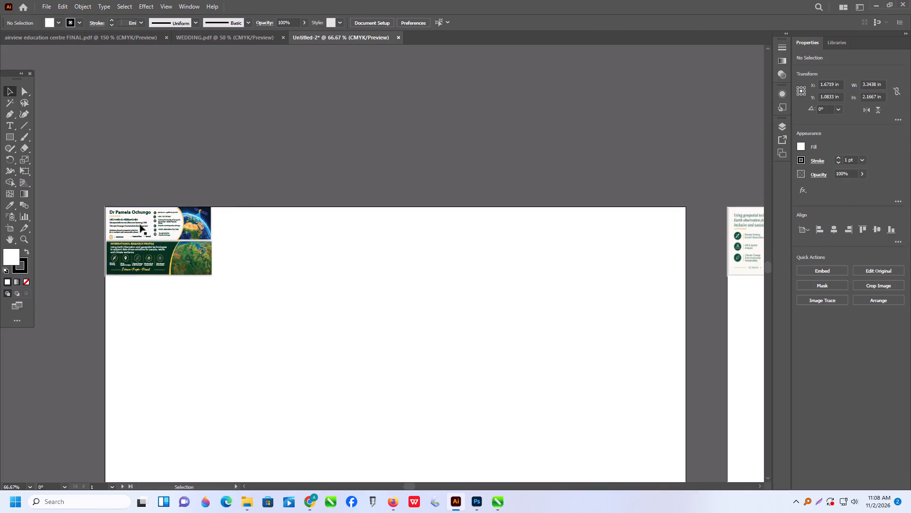
Copy the card front horizontally beside the original and repeat the copy three times, making a row of five cards.
{"action": "scroll", "coordinate": [140, 225], "scroll_direction": "up", "scroll_amount": 2, "text": "alt"}
{"action": "scroll", "coordinate": [206, 228], "scroll_direction": "down", "scroll_amount": 3}
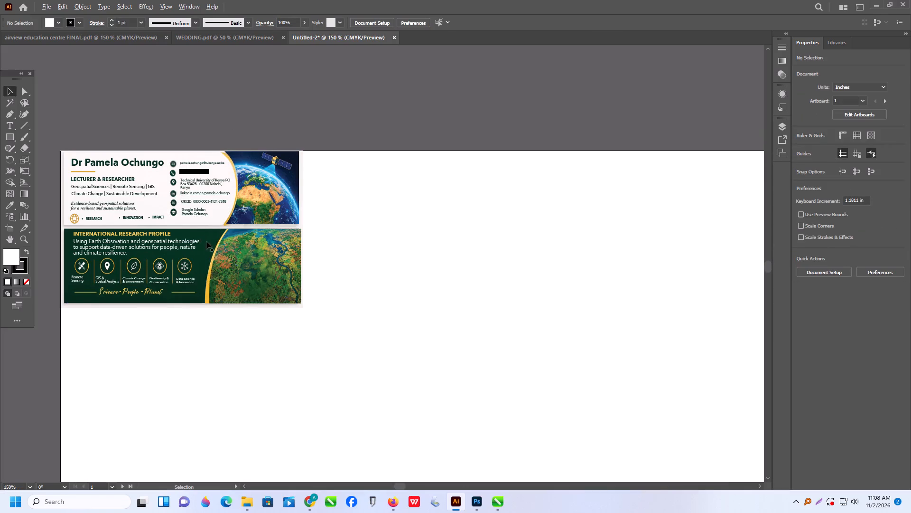
{"action": "left_click_drag", "start_coordinate": [201, 240], "coordinate": [467, 239], "text": "alt"}
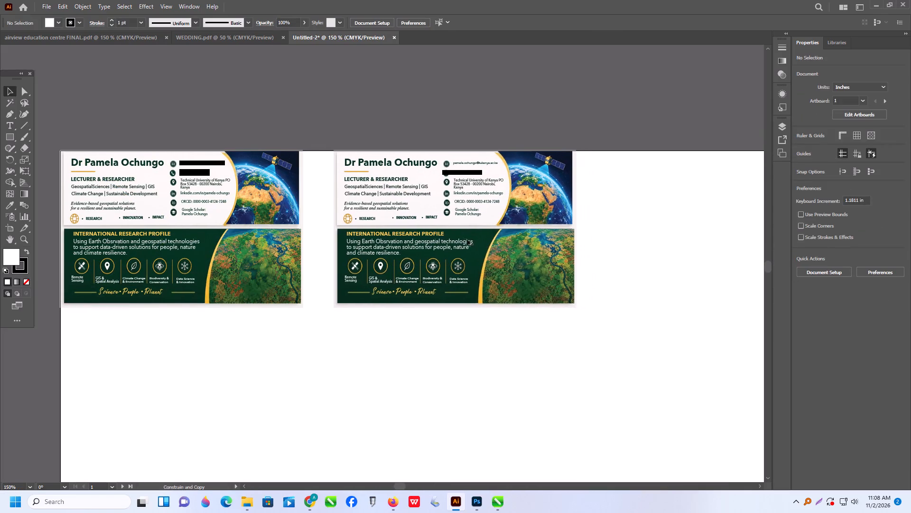
{"action": "left_click_drag", "start_coordinate": [467, 239], "coordinate": [445, 242], "text": "alt"}
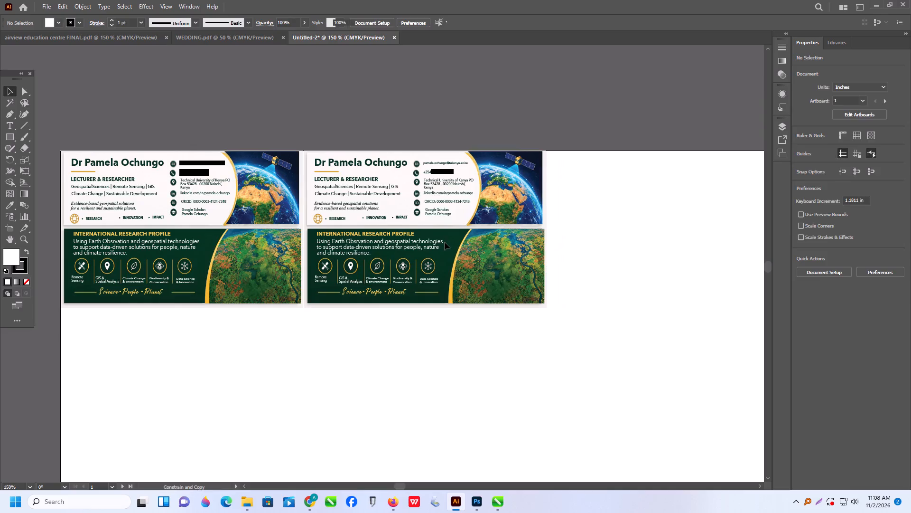
{"action": "scroll", "coordinate": [148, 155], "scroll_direction": "down", "scroll_amount": 3, "text": "alt"}
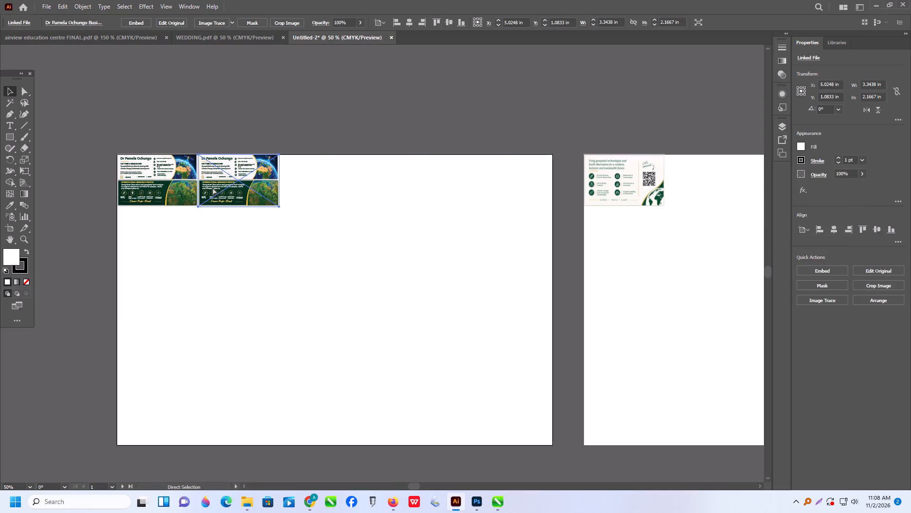
{"action": "key", "text": "ctrl+d"}
{"action": "key", "text": "ctrl+d"}
{"action": "key", "text": "ctrl+d"}
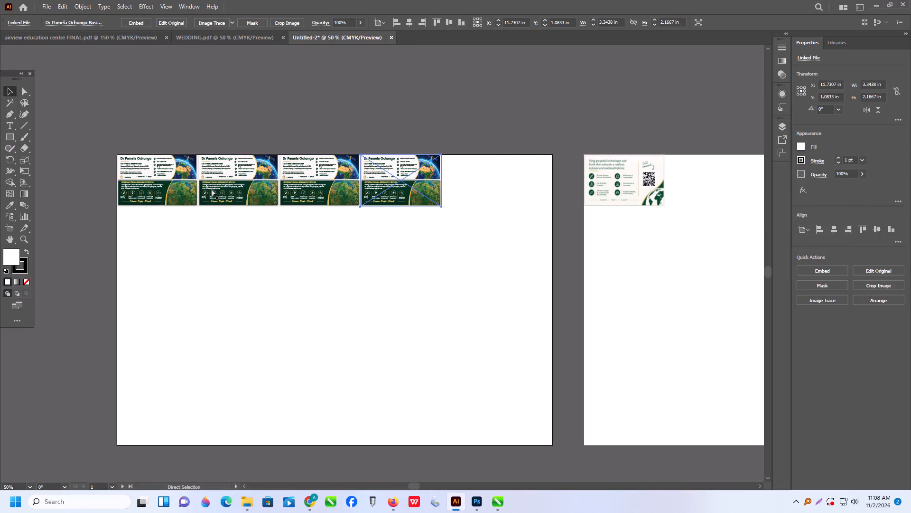
Distribute the five card fronts horizontally with 0.02 in spacing, using the last card in the row as key object.
{"action": "left_click_drag", "start_coordinate": [85, 124], "coordinate": [483, 267]}
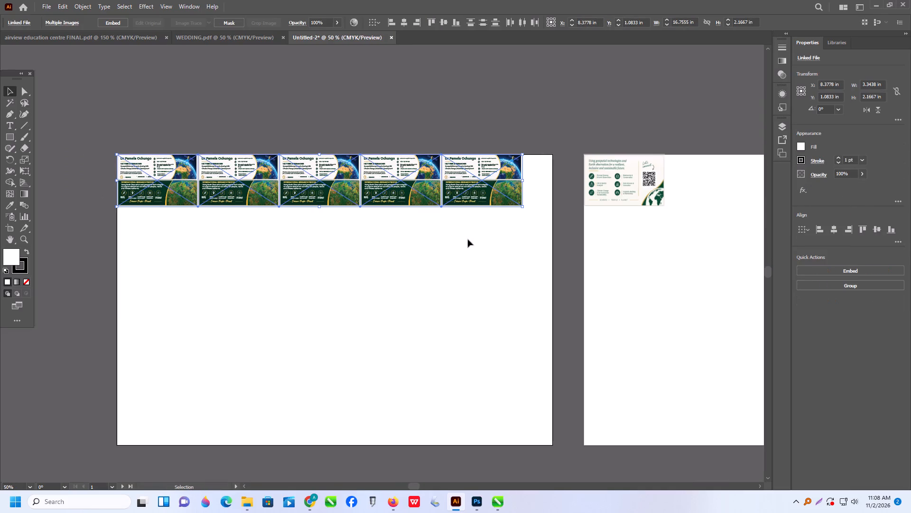
{"action": "left_click", "coordinate": [896, 242]}
{"action": "left_click", "coordinate": [894, 326]}
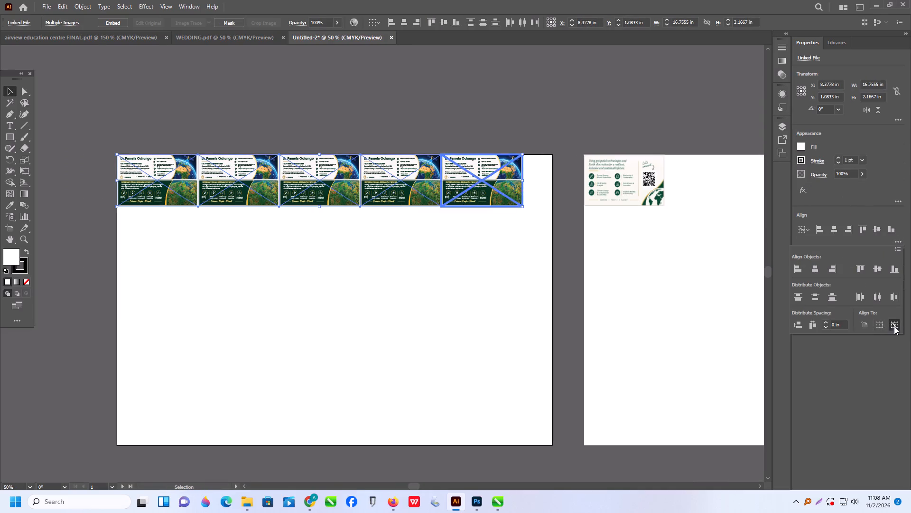
{"action": "left_click_drag", "start_coordinate": [842, 325], "coordinate": [744, 325]}
{"action": "type", "text": "0."}
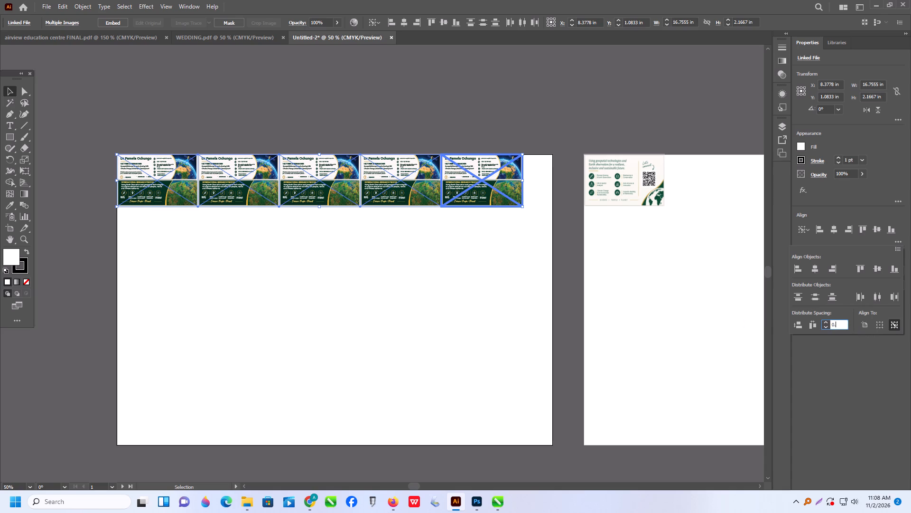
{"action": "type", "text": "02"}
{"action": "key", "text": "Return"}
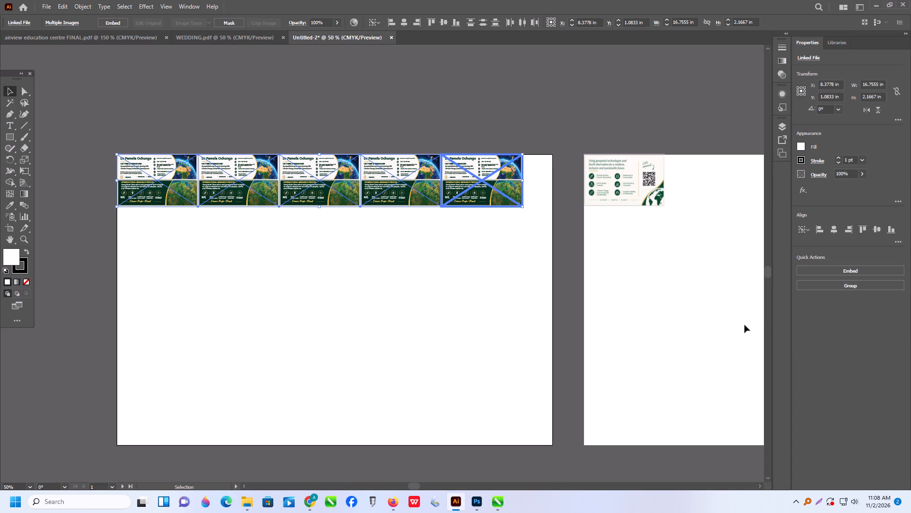
{"action": "left_click", "coordinate": [894, 237]}
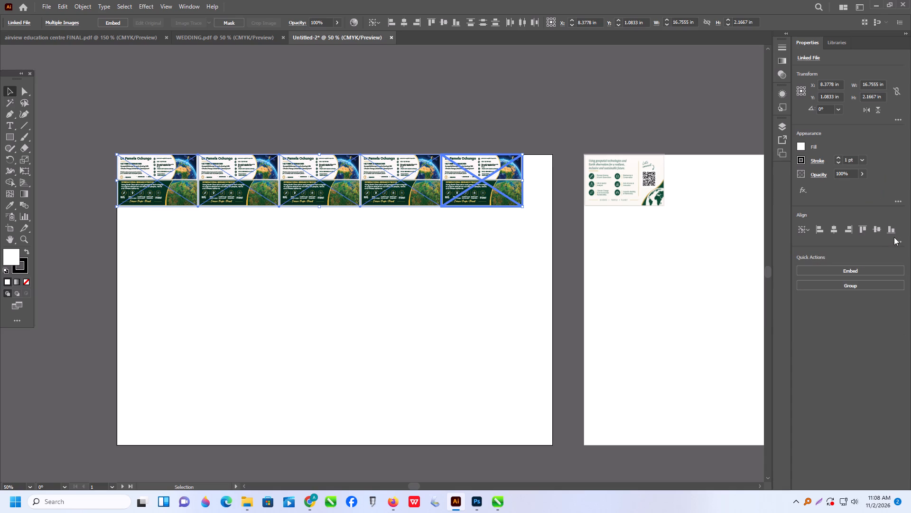
{"action": "left_click", "coordinate": [896, 239]}
{"action": "left_click", "coordinate": [814, 322]}
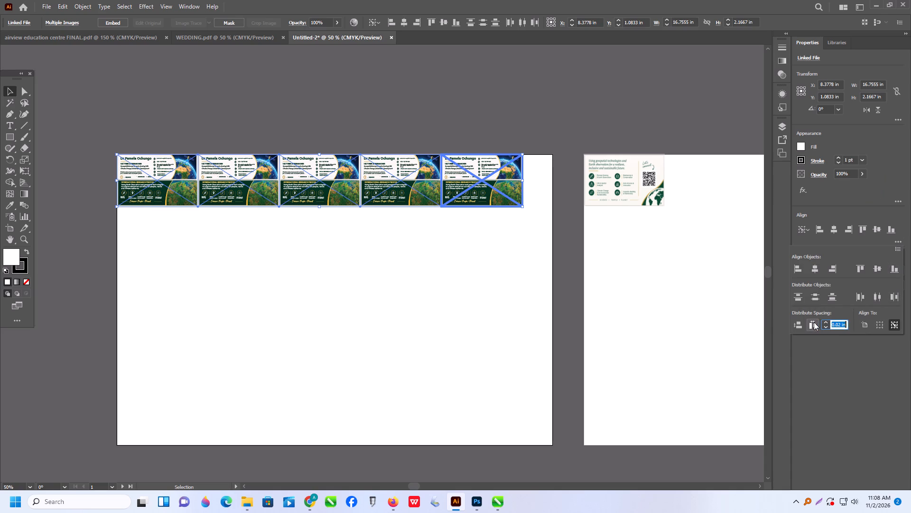
Align the top edges of the five card fronts in the row.
{"action": "left_click", "coordinate": [861, 269]}
{"action": "left_click", "coordinate": [467, 255]}
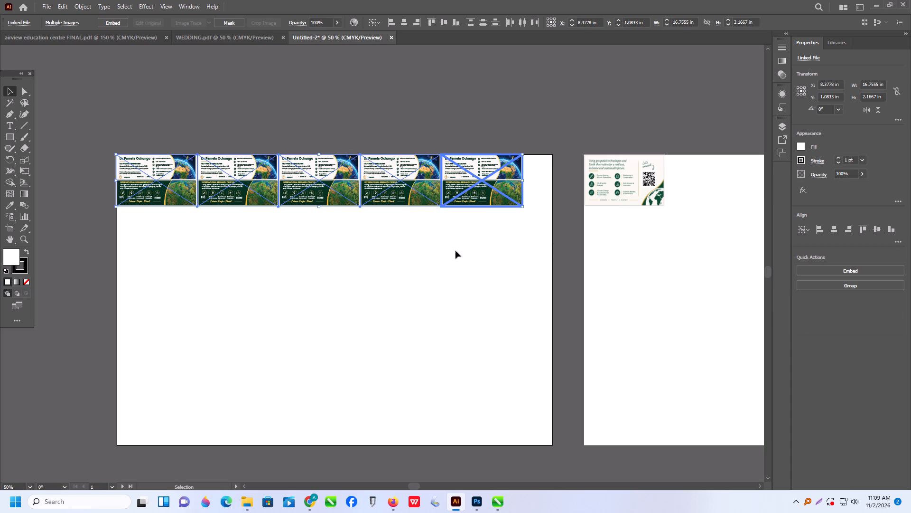
{"action": "double_click", "coordinate": [372, 247]}
Group the five card fronts and centre the row horizontally on the first artboard.
{"action": "left_click_drag", "start_coordinate": [67, 123], "coordinate": [411, 299]}
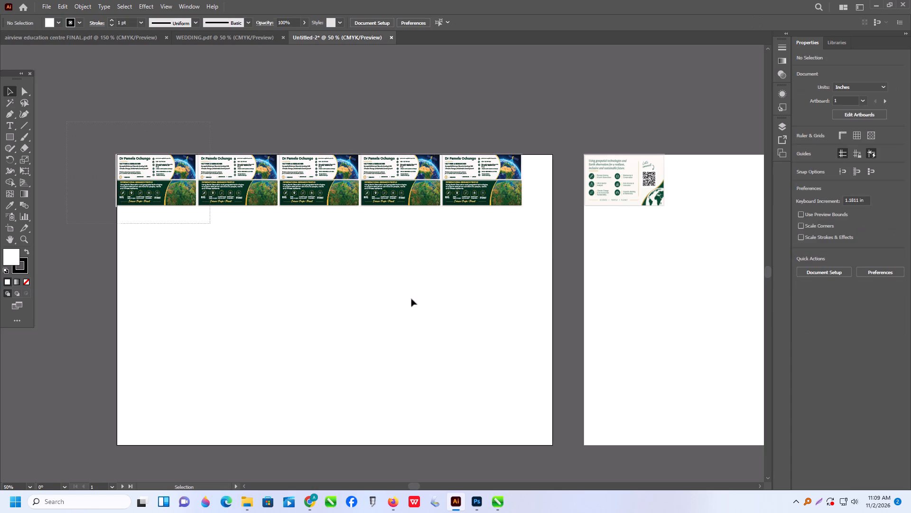
{"action": "left_click_drag", "start_coordinate": [411, 299], "coordinate": [528, 320]}
{"action": "key", "text": "ctrl+g"}
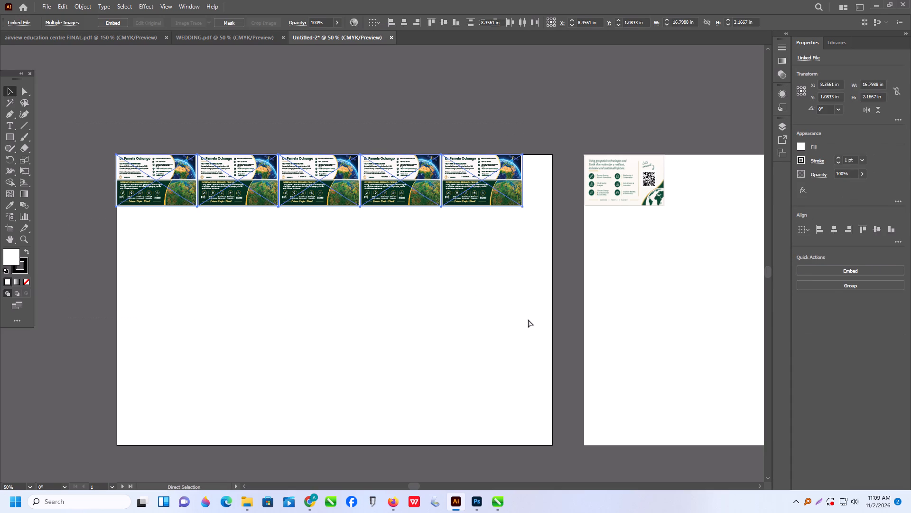
{"action": "left_click", "coordinate": [835, 230]}
{"action": "left_click_drag", "start_coordinate": [454, 253], "coordinate": [460, 249]}
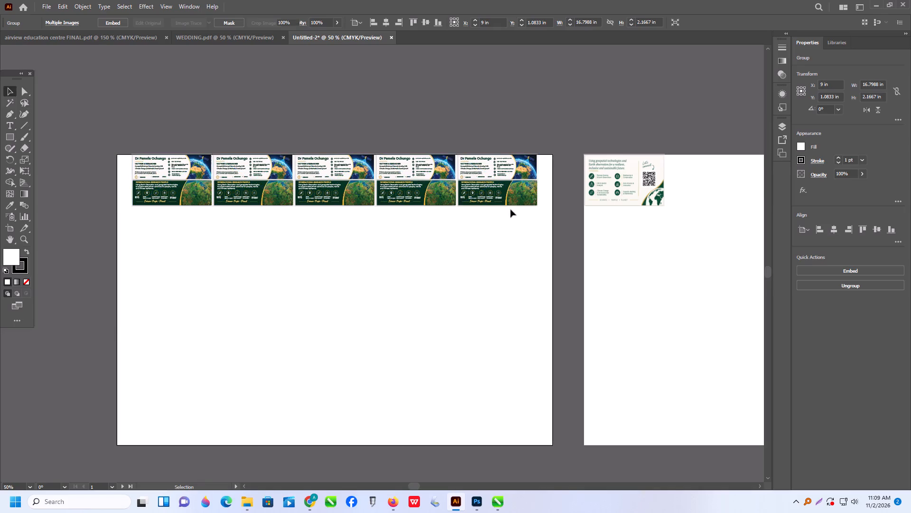
Align the grouped row of card fronts to the top edge of the first artboard.
{"action": "scroll", "coordinate": [470, 201], "scroll_direction": "up", "scroll_amount": 6, "text": "alt"}
{"action": "scroll", "coordinate": [372, 234], "scroll_direction": "up", "scroll_amount": 2, "text": "alt"}
{"action": "scroll", "coordinate": [276, 275], "scroll_direction": "down", "scroll_amount": 6, "text": "alt"}
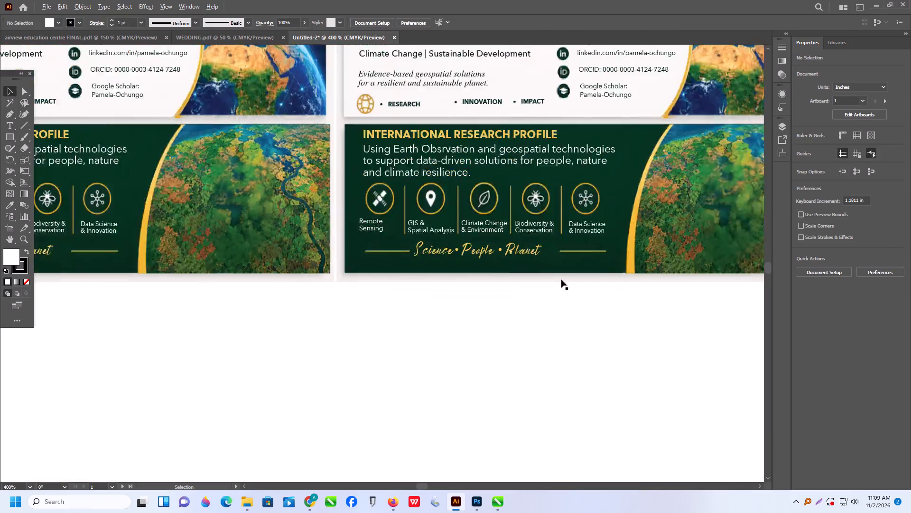
{"action": "scroll", "coordinate": [561, 280], "scroll_direction": "down", "scroll_amount": 1, "text": "alt"}
{"action": "scroll", "coordinate": [410, 247], "scroll_direction": "down", "scroll_amount": 10, "text": "alt"}
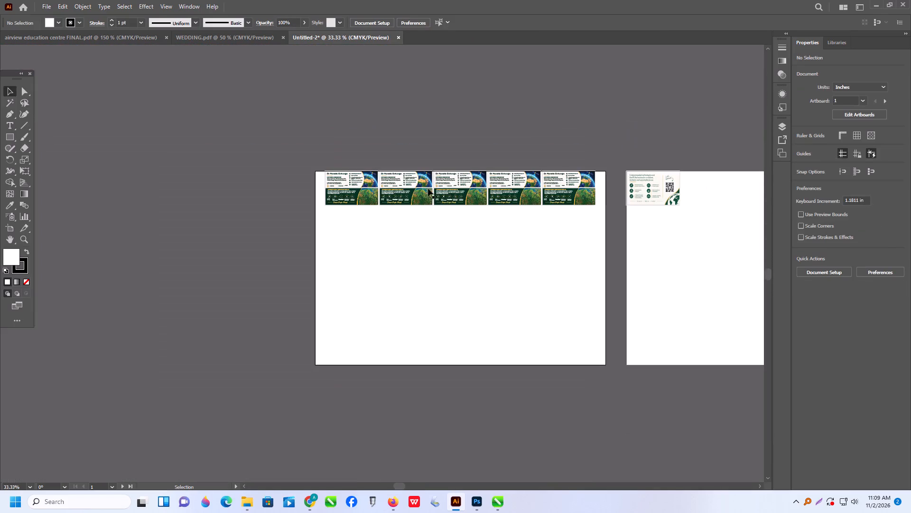
{"action": "left_click", "coordinate": [428, 192]}
{"action": "left_click", "coordinate": [864, 228]}
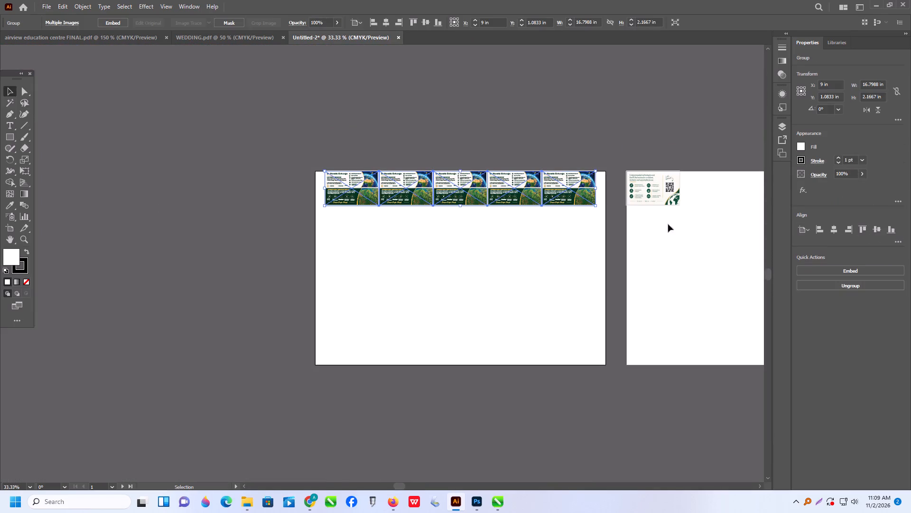
Copy the row straight down with a small gap, repeat the copy, and delete the surplus row to leave five rows.
{"action": "scroll", "coordinate": [522, 200], "scroll_direction": "down", "scroll_amount": 2}
{"action": "left_click_drag", "start_coordinate": [496, 170], "coordinate": [492, 205], "text": "alt"}
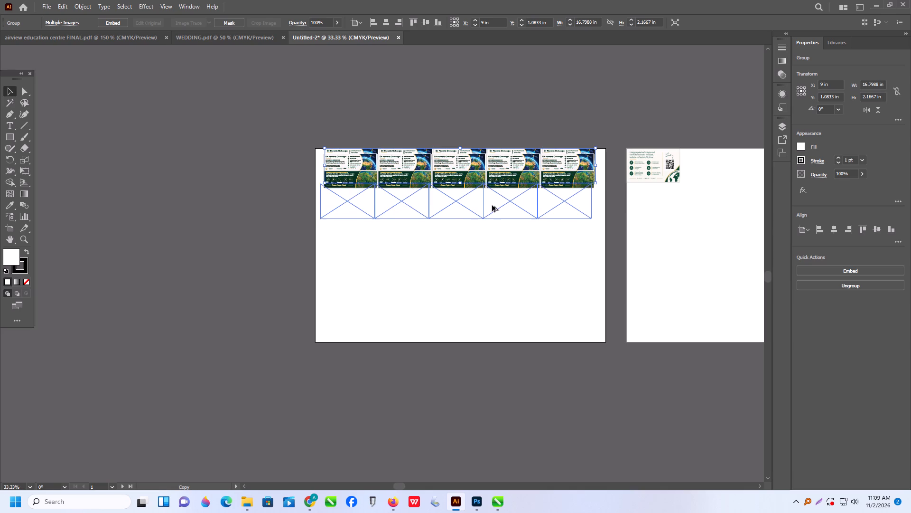
{"action": "left_click_drag", "start_coordinate": [492, 205], "coordinate": [494, 212], "text": "alt"}
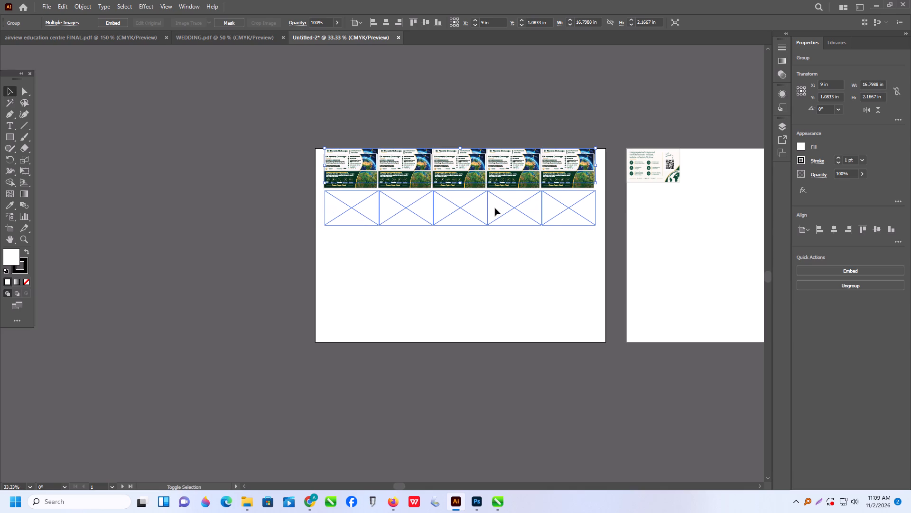
{"action": "key", "text": "ctrl+d"}
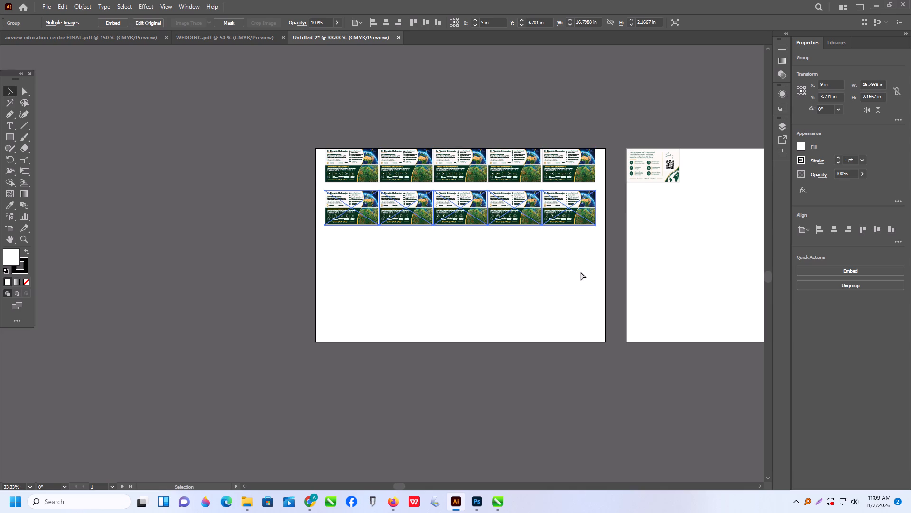
{"action": "key", "text": "ctrl+d"}
{"action": "key", "text": "ctrl+d"}
{"action": "key", "text": "ctrl+d"}
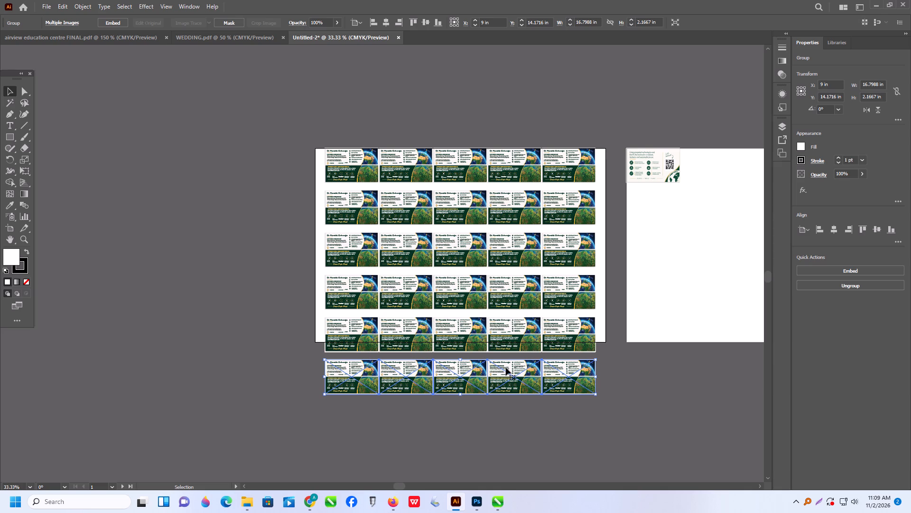
{"action": "key", "text": "Delete"}
Distribute the five rows vertically with 0.02 in spacing, using the bottom row as key object.
{"action": "left_click_drag", "start_coordinate": [322, 110], "coordinate": [435, 410]}
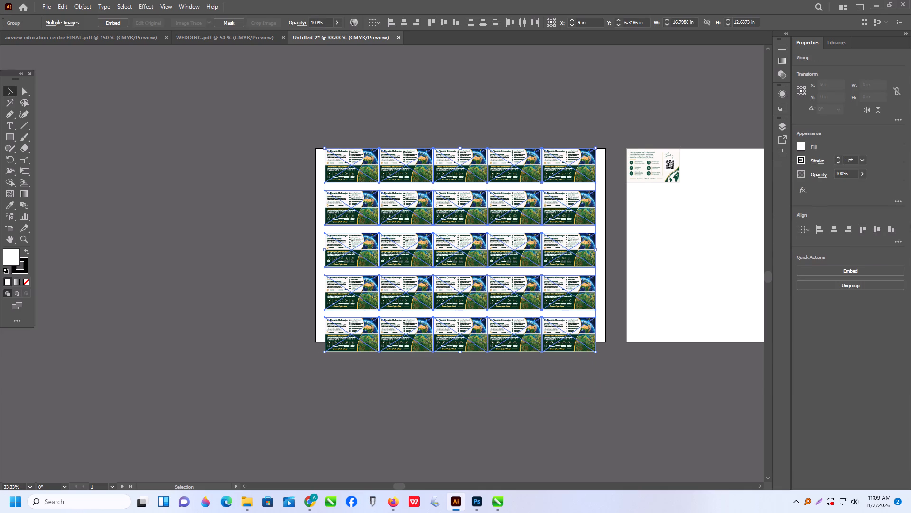
{"action": "left_click", "coordinate": [898, 241]}
{"action": "left_click", "coordinate": [891, 324]}
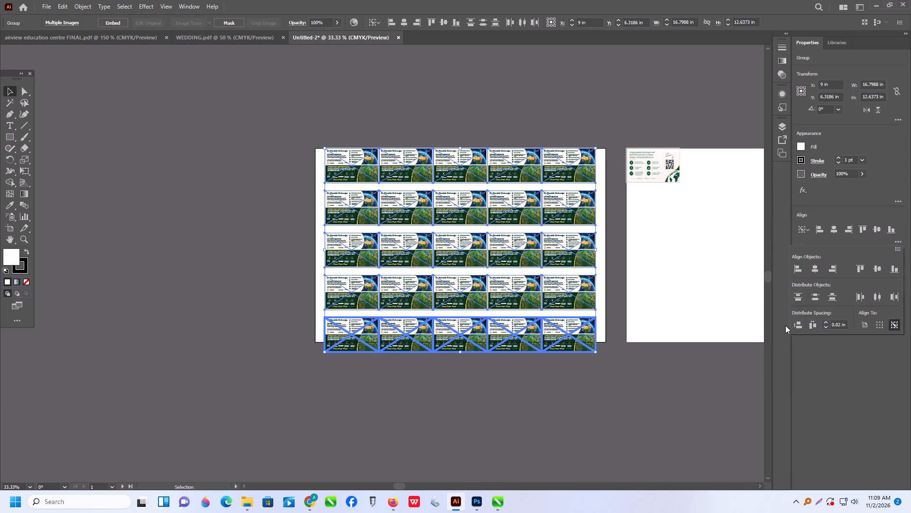
{"action": "left_click", "coordinate": [795, 326]}
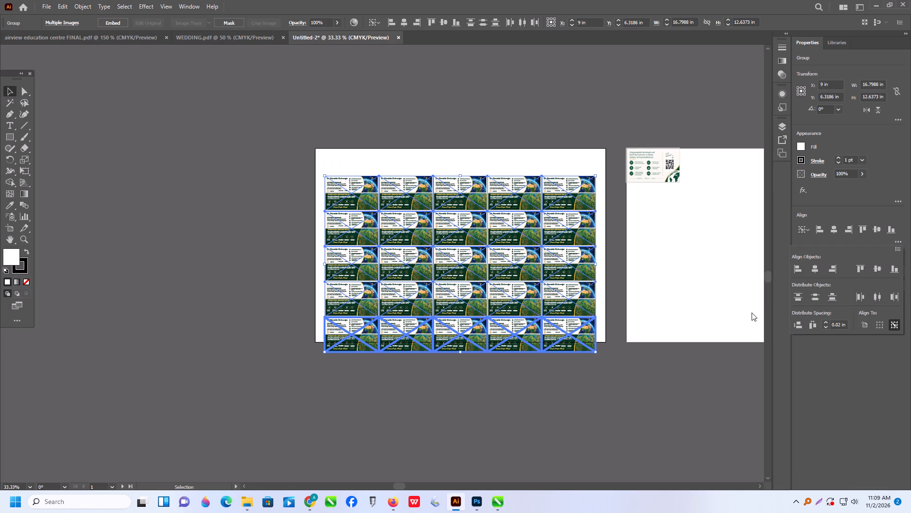
{"action": "left_click", "coordinate": [719, 250]}
{"action": "left_click", "coordinate": [337, 118]}
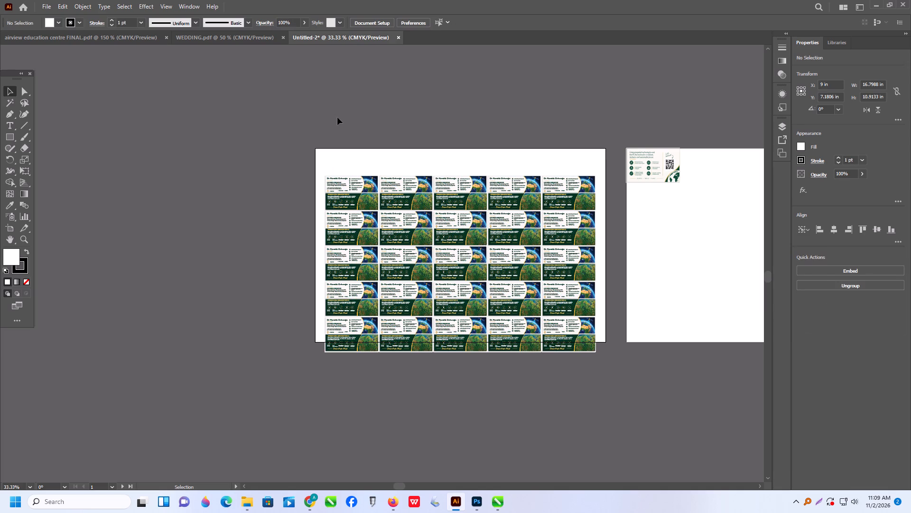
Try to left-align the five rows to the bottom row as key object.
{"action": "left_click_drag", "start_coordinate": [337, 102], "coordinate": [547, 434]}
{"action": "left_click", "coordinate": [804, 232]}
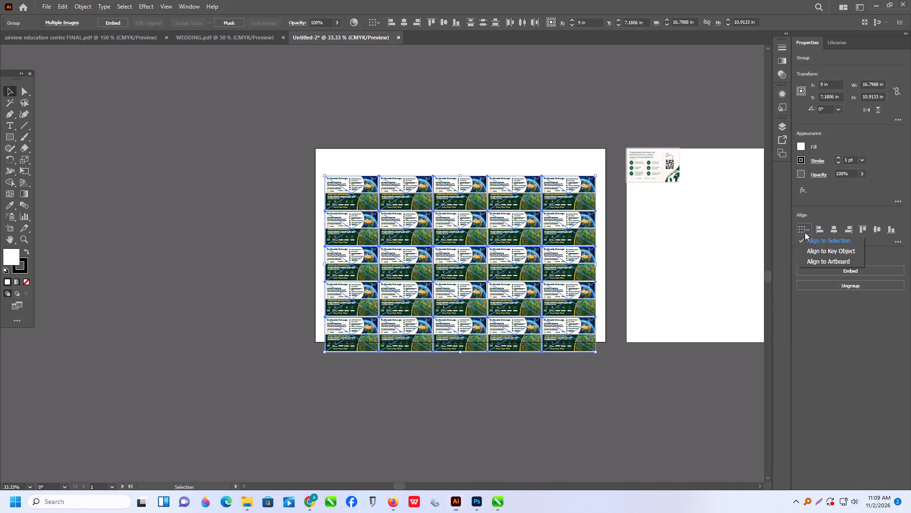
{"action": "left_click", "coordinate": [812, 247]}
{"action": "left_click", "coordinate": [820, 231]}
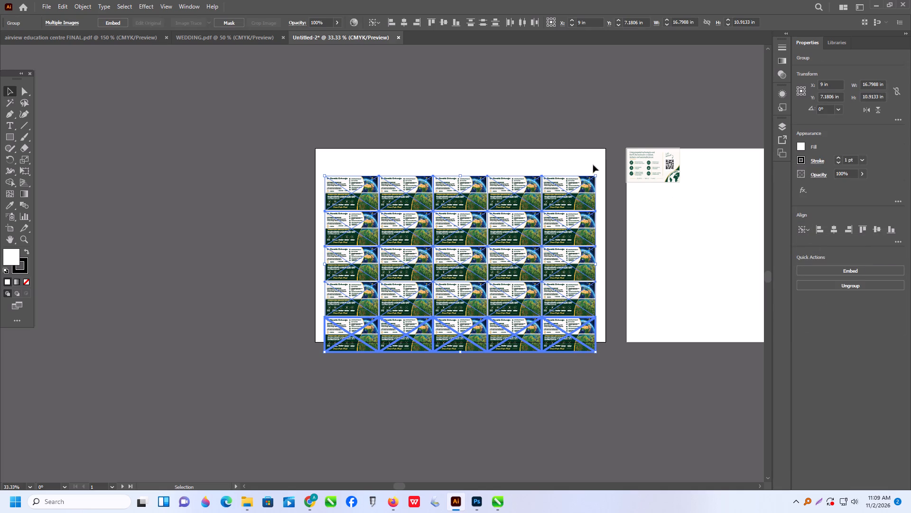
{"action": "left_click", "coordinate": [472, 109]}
Group the five rows of card fronts and centre the grid horizontally and vertically on the first artboard.
{"action": "left_click_drag", "start_coordinate": [264, 145], "coordinate": [442, 311]}
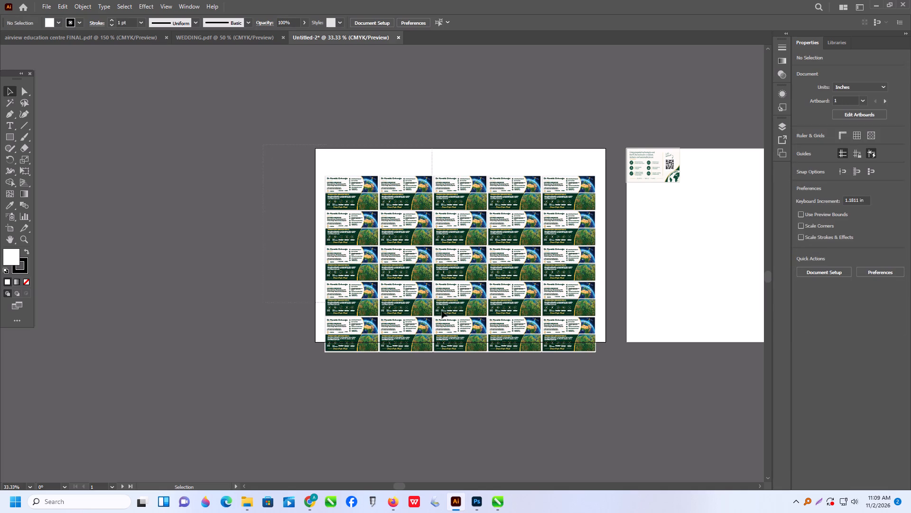
{"action": "left_click_drag", "start_coordinate": [442, 311], "coordinate": [604, 402]}
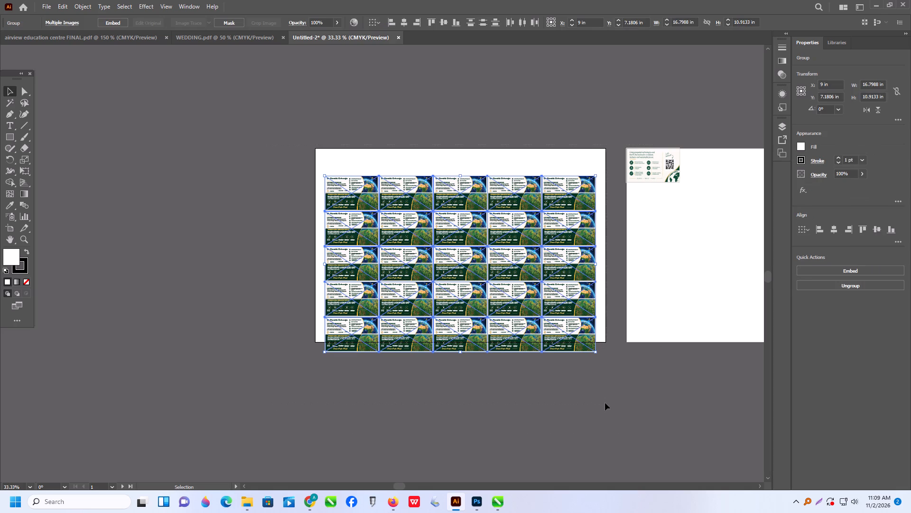
{"action": "key", "text": "ctrl+g"}
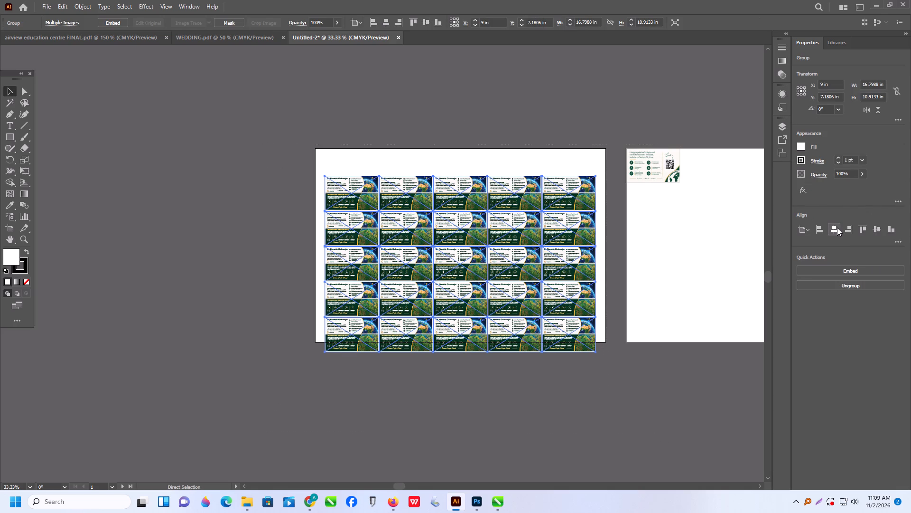
{"action": "left_click", "coordinate": [833, 231]}
{"action": "left_click", "coordinate": [879, 228]}
{"action": "left_click", "coordinate": [521, 115]}
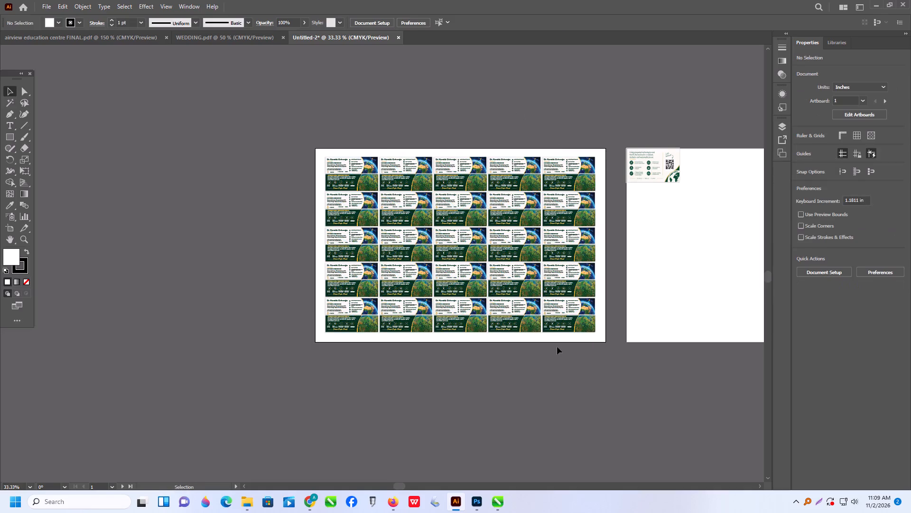
Examine the centred card front grid up close, and the card back on the second artboard.
{"action": "scroll", "coordinate": [557, 347], "scroll_direction": "up", "scroll_amount": 1}
{"action": "scroll", "coordinate": [456, 375], "scroll_direction": "up", "scroll_amount": 4, "text": "alt"}
{"action": "scroll", "coordinate": [416, 183], "scroll_direction": "up", "scroll_amount": 12}
{"action": "scroll", "coordinate": [332, 323], "scroll_direction": "up", "scroll_amount": 11}
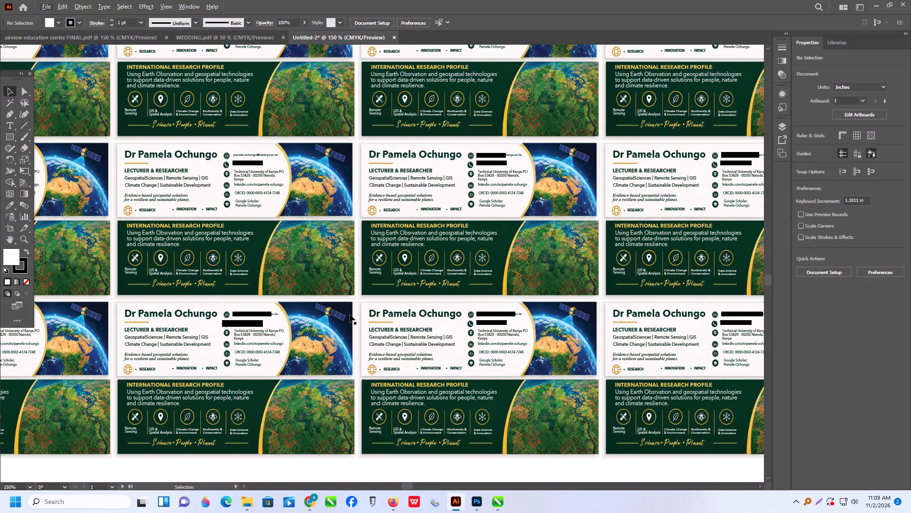
{"action": "scroll", "coordinate": [273, 332], "scroll_direction": "down", "scroll_amount": 3, "text": "alt"}
{"action": "scroll", "coordinate": [397, 196], "scroll_direction": "down", "scroll_amount": 1, "text": "alt"}
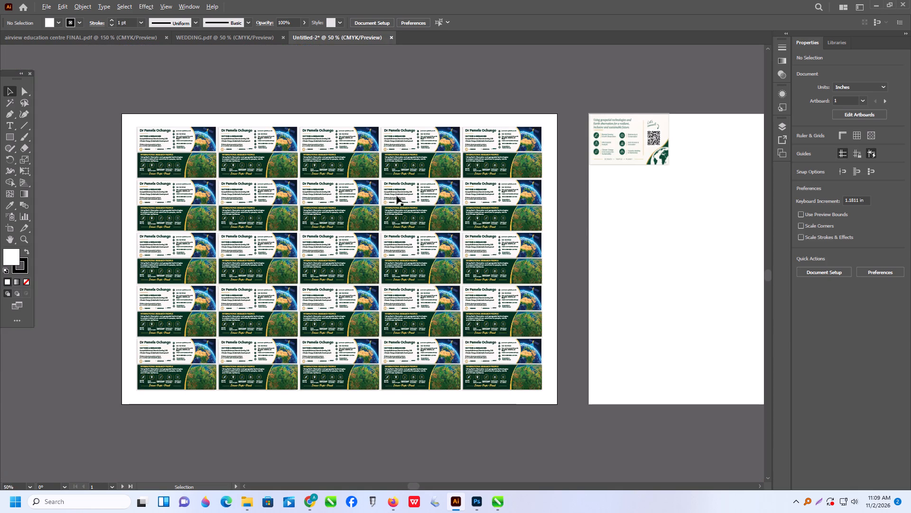
{"action": "scroll", "coordinate": [392, 198], "scroll_direction": "down", "scroll_amount": 1}
{"action": "left_click", "coordinate": [577, 150]}
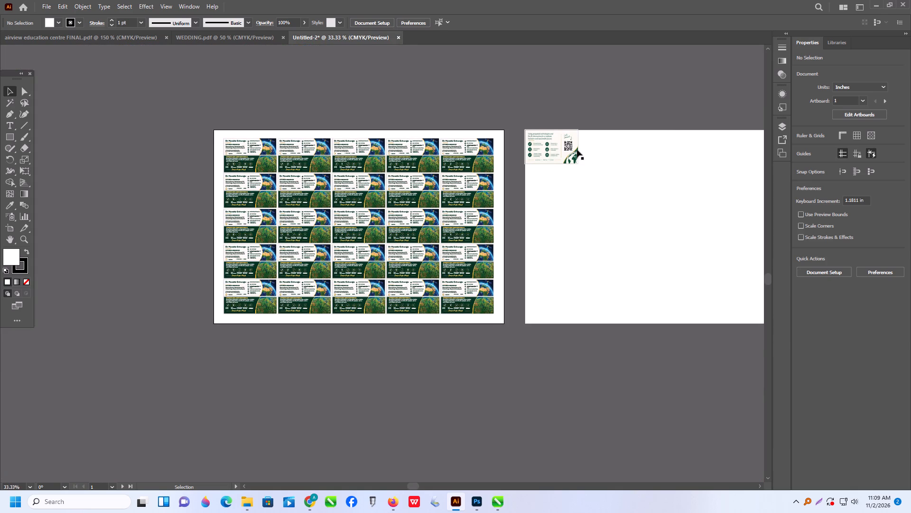
{"action": "left_click", "coordinate": [567, 154]}
{"action": "scroll", "coordinate": [263, 269], "scroll_direction": "down", "scroll_amount": 1, "text": "alt"}
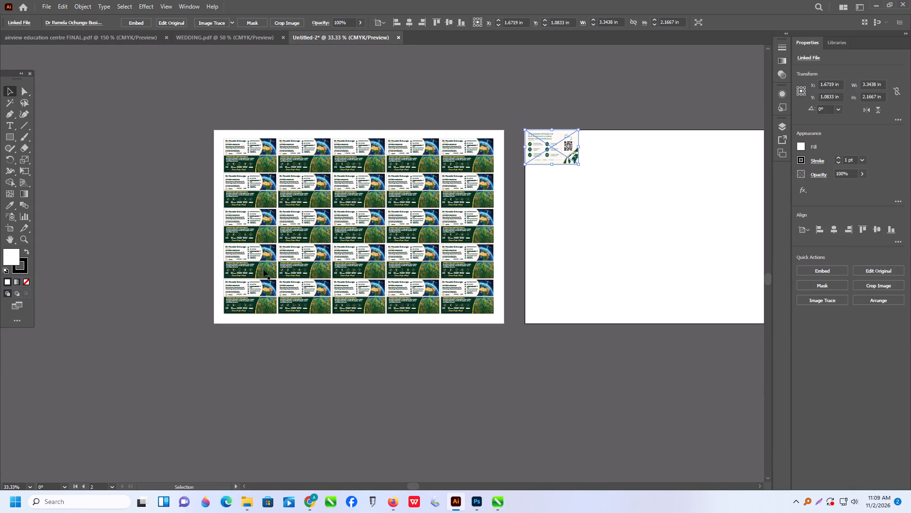
{"action": "scroll", "coordinate": [263, 269], "scroll_direction": "down", "scroll_amount": 1, "text": "alt"}
{"action": "scroll", "coordinate": [602, 218], "scroll_direction": "up", "scroll_amount": 1, "text": "alt"}
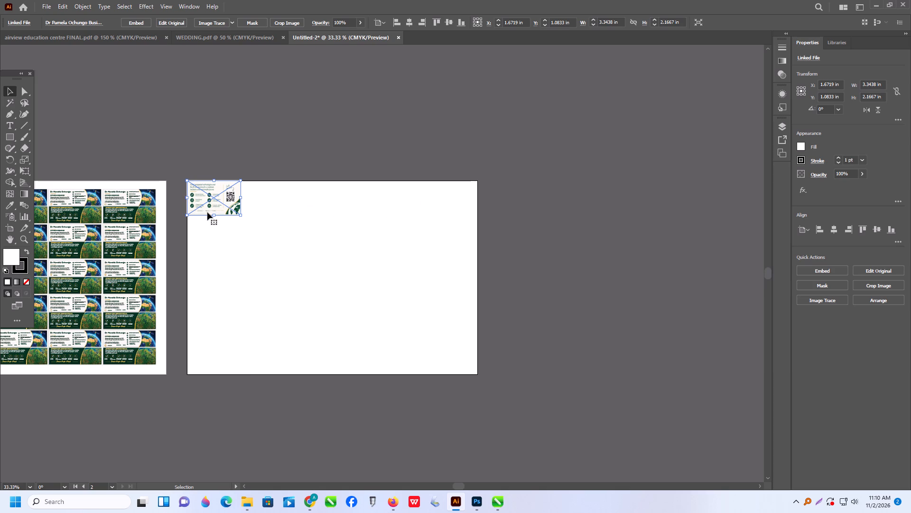
Ungroup the card front grid on the first artboard into its separate rows.
{"action": "right_click", "coordinate": [130, 211]}
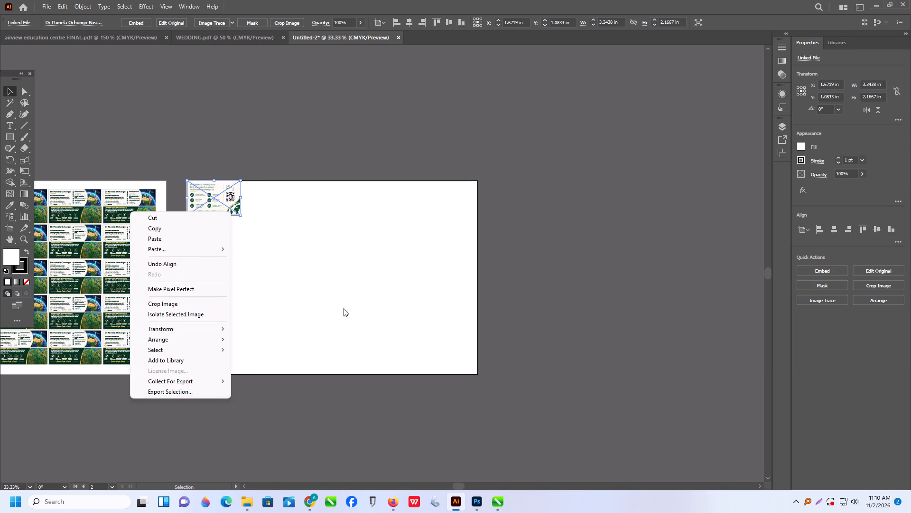
{"action": "left_click", "coordinate": [347, 304]}
{"action": "left_click", "coordinate": [116, 244]}
{"action": "right_click", "coordinate": [116, 244]}
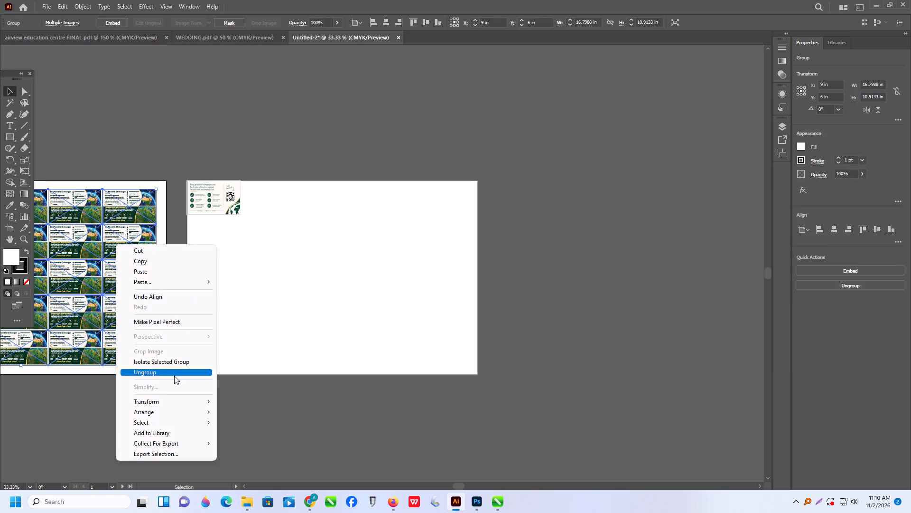
{"action": "left_click", "coordinate": [167, 371]}
{"action": "left_click", "coordinate": [232, 351]}
{"action": "left_click", "coordinate": [236, 326]}
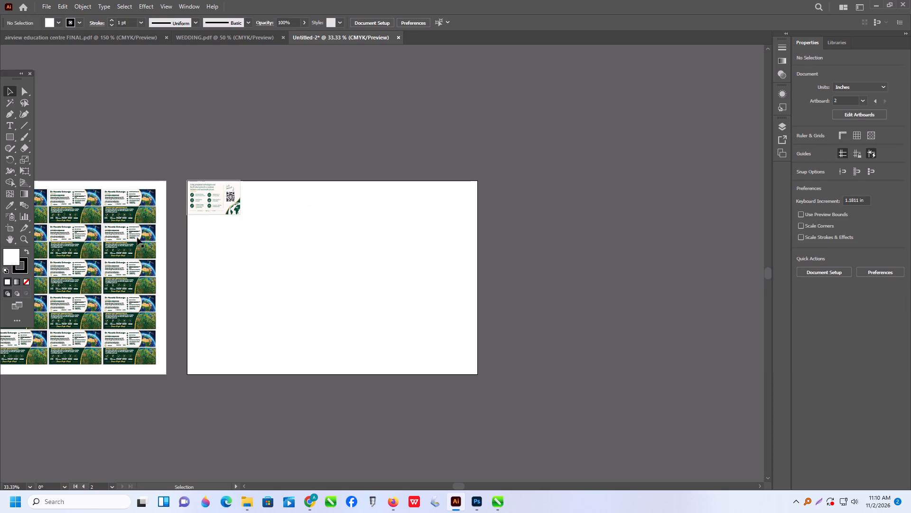
Ungroup the top row of card fronts into individual cards.
{"action": "left_click", "coordinate": [117, 207]}
{"action": "right_click", "coordinate": [117, 207]}
{"action": "left_click", "coordinate": [167, 336]}
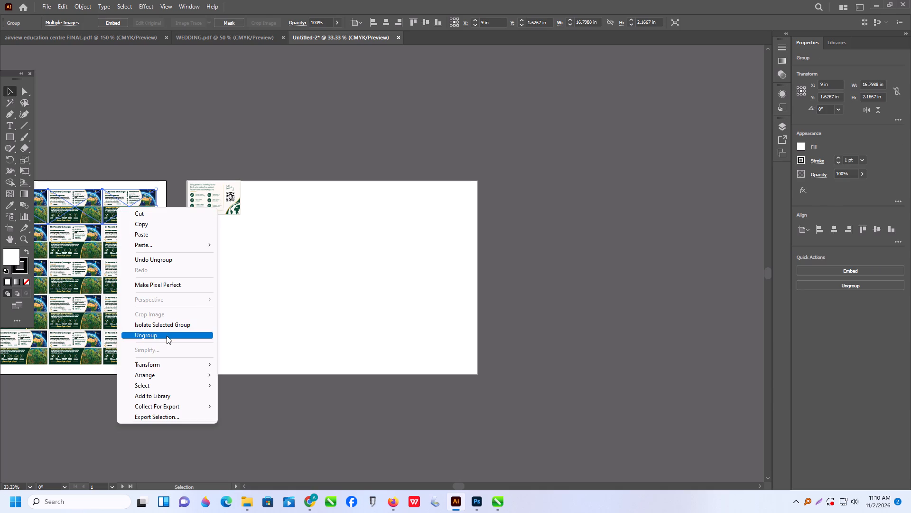
{"action": "left_click", "coordinate": [232, 294]}
{"action": "left_click", "coordinate": [227, 278]}
Compare the dimensions of a single card front on the first artboard with those of the card back on the second.
{"action": "left_click", "coordinate": [132, 201]}
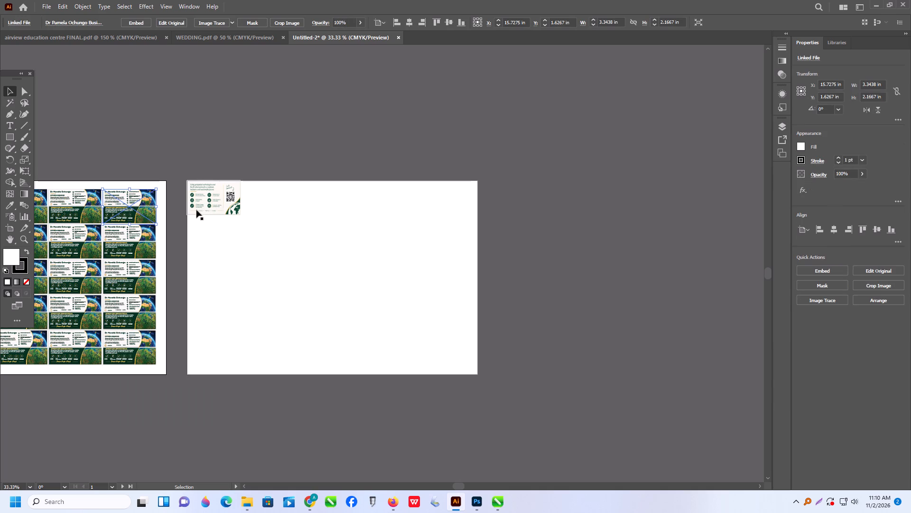
{"action": "left_click", "coordinate": [219, 206]}
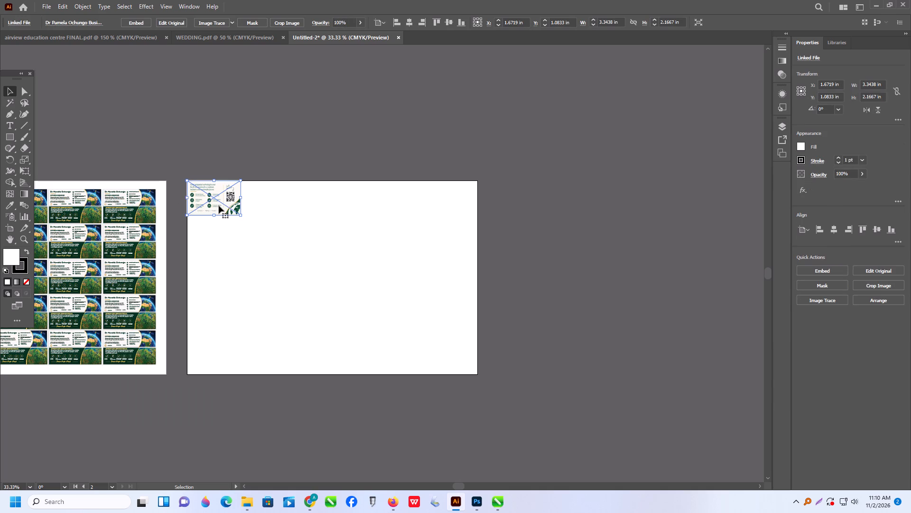
{"action": "left_click", "coordinate": [121, 213]}
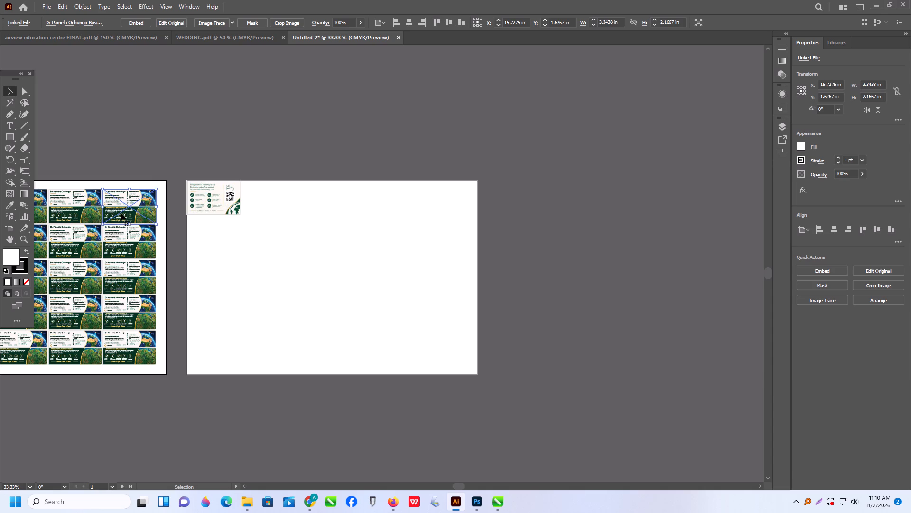
{"action": "left_click", "coordinate": [291, 271]}
Group all the card fronts on the first artboard into one object.
{"action": "scroll", "coordinate": [326, 269], "scroll_direction": "down", "scroll_amount": 2, "text": "alt"}
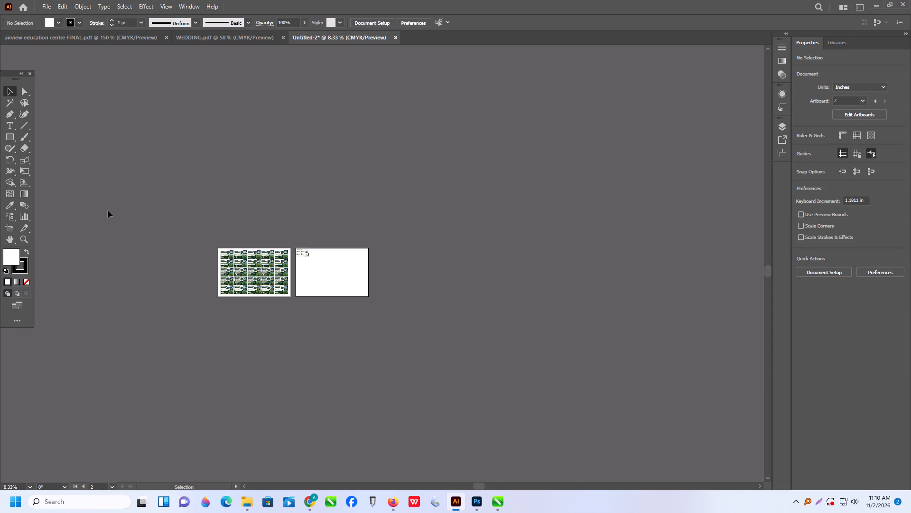
{"action": "left_click_drag", "start_coordinate": [128, 209], "coordinate": [293, 393]}
{"action": "key", "text": "ctrl+g"}
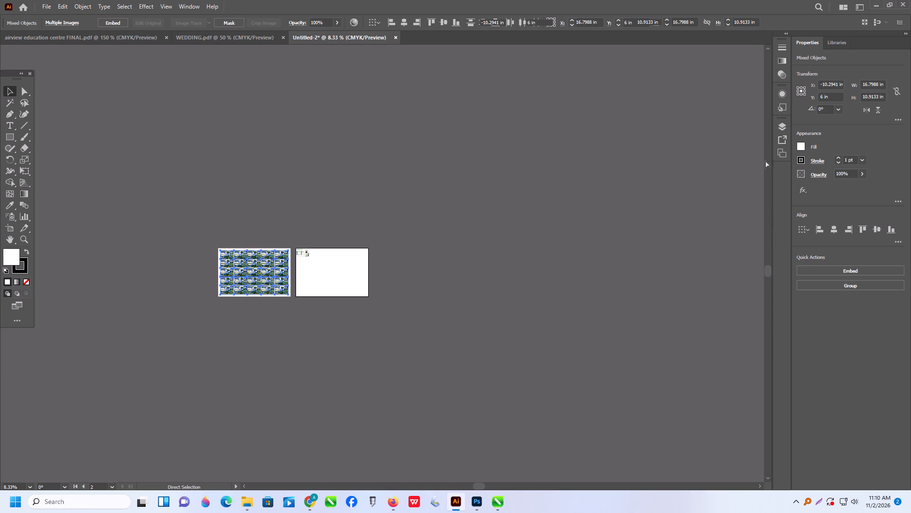
{"action": "left_click", "coordinate": [499, 203]}
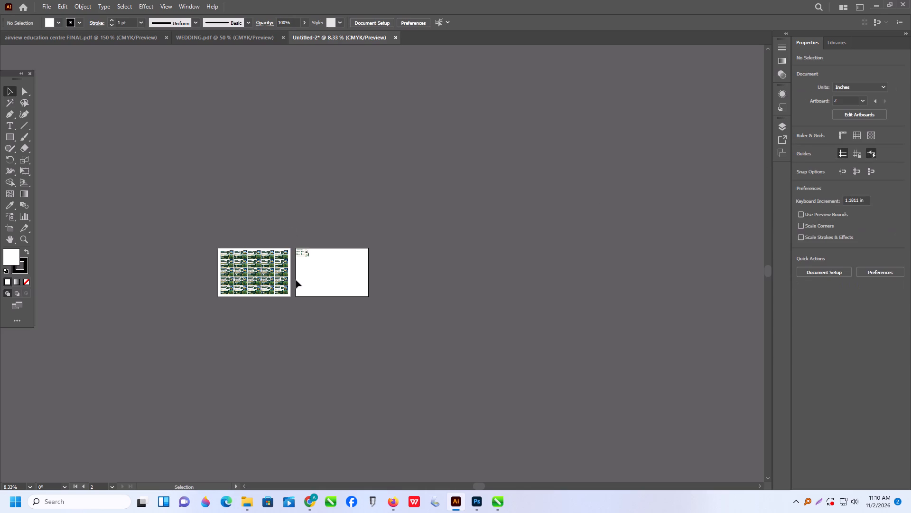
Duplicate the card back horizontally at even intervals to make a row of five across the top of the second artboard.
{"action": "scroll", "coordinate": [293, 293], "scroll_direction": "up", "scroll_amount": 1, "text": "alt"}
{"action": "scroll", "coordinate": [293, 293], "scroll_direction": "up", "scroll_amount": 1}
{"action": "scroll", "coordinate": [326, 248], "scroll_direction": "up", "scroll_amount": 1, "text": "alt"}
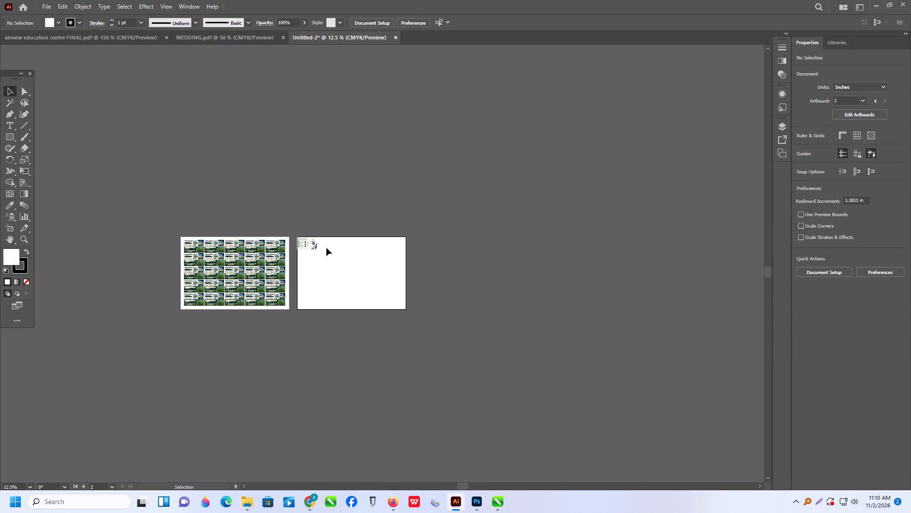
{"action": "scroll", "coordinate": [327, 248], "scroll_direction": "up", "scroll_amount": 1, "text": "alt"}
{"action": "left_click", "coordinate": [290, 243]}
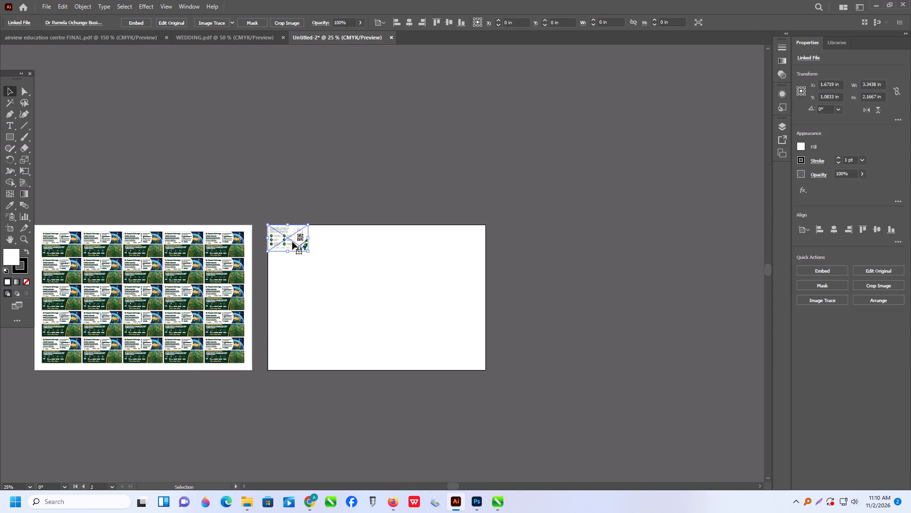
{"action": "left_click_drag", "start_coordinate": [287, 237], "coordinate": [332, 240], "text": "alt"}
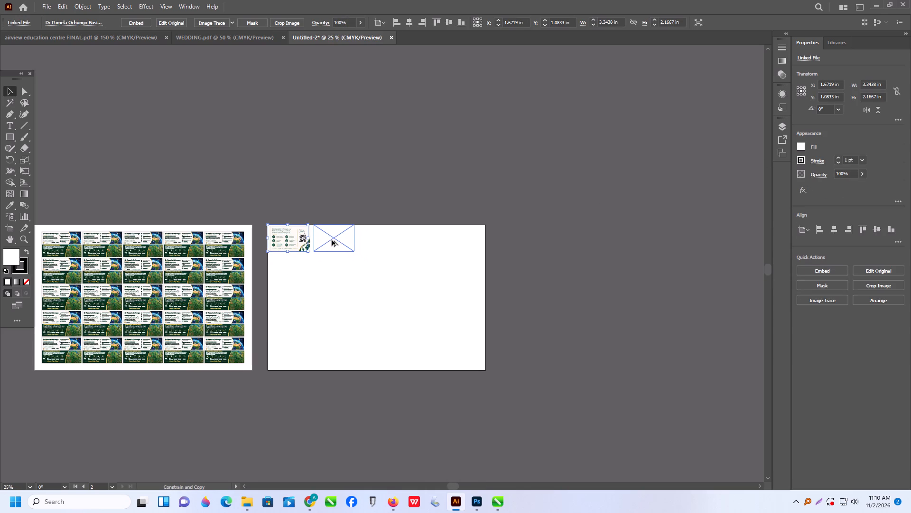
{"action": "left_click_drag", "start_coordinate": [332, 240], "coordinate": [330, 241], "text": "alt"}
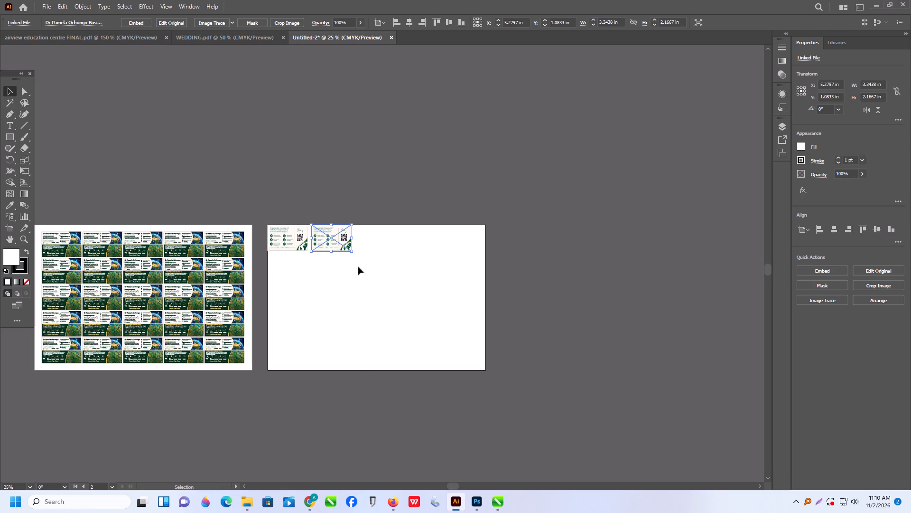
{"action": "key", "text": "ctrl+d"}
{"action": "key", "text": "ctrl+d"}
{"action": "key", "text": "ctrl+d"}
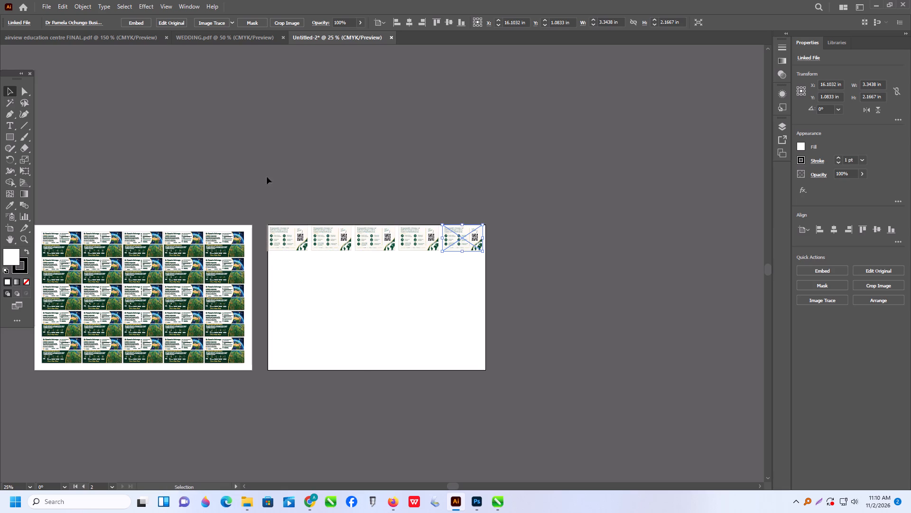
Space the five card backs horizontally 0.02 in apart, using the last card in the row as the key object.
{"action": "left_click_drag", "start_coordinate": [267, 168], "coordinate": [528, 296]}
{"action": "left_click", "coordinate": [897, 243]}
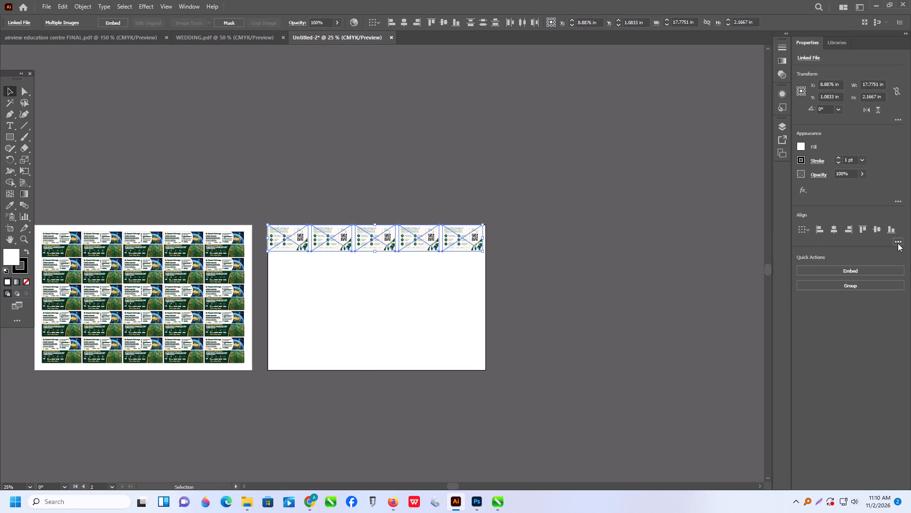
{"action": "left_click", "coordinate": [891, 320]}
{"action": "left_click", "coordinate": [812, 326]}
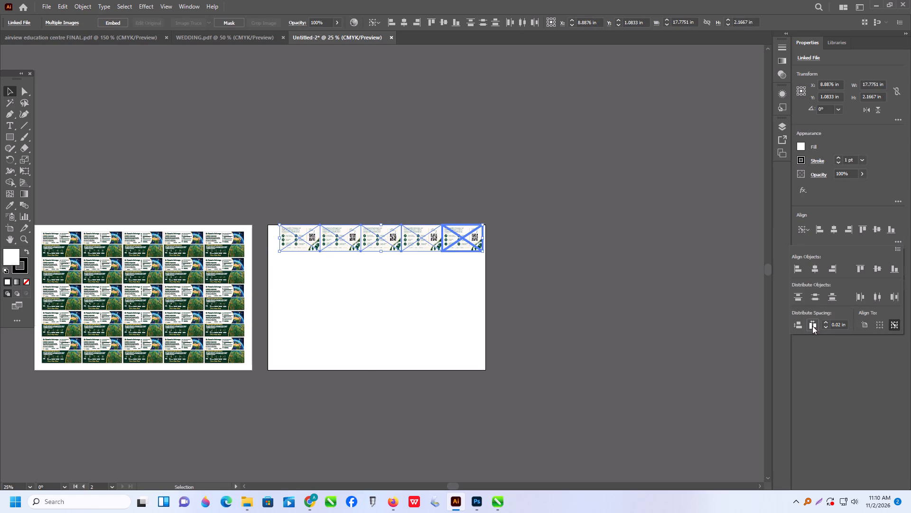
{"action": "left_click", "coordinate": [591, 294]}
{"action": "left_click", "coordinate": [590, 291]}
Group the row of five card backs and centre it horizontally on the second artboard.
{"action": "left_click_drag", "start_coordinate": [261, 179], "coordinate": [738, 331]}
{"action": "left_click", "coordinate": [859, 226]}
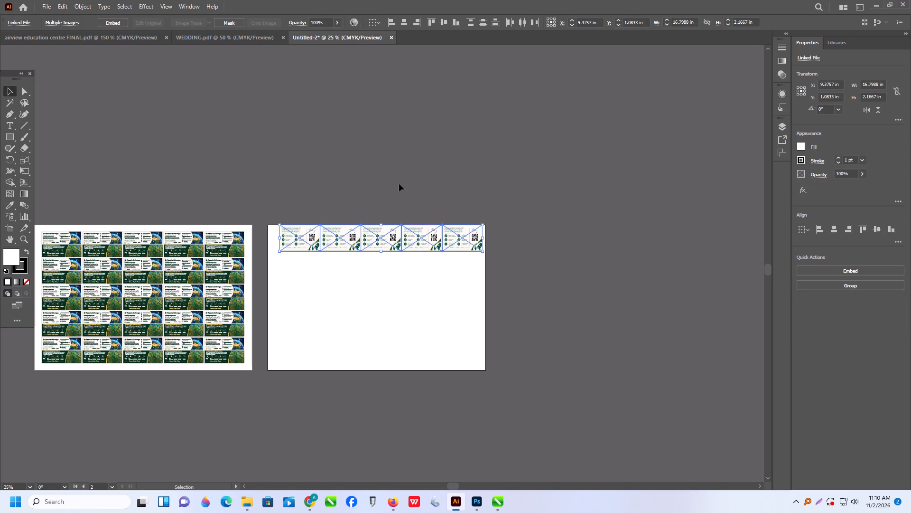
{"action": "left_click", "coordinate": [399, 184]}
{"action": "left_click_drag", "start_coordinate": [325, 165], "coordinate": [652, 303]}
{"action": "left_click_drag", "start_coordinate": [264, 174], "coordinate": [641, 313]}
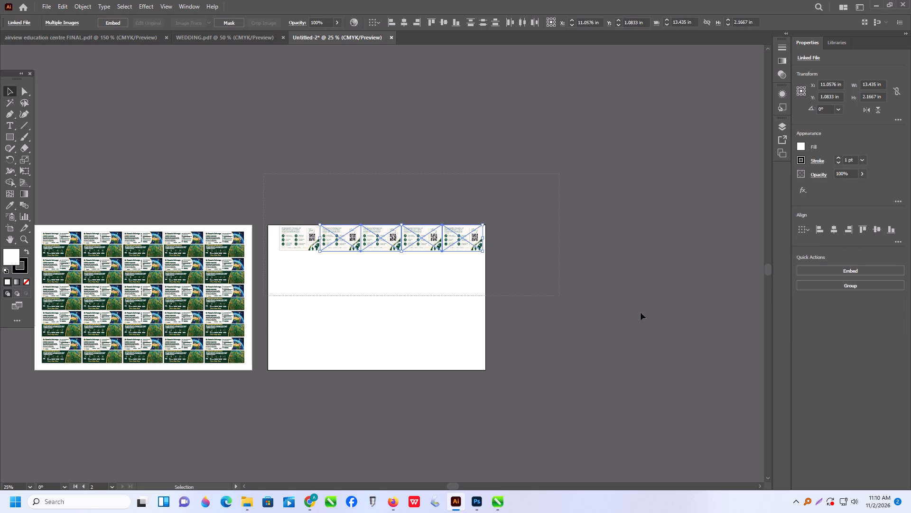
{"action": "left_click_drag", "start_coordinate": [641, 313], "coordinate": [647, 313]}
{"action": "key", "text": "ctrl+g"}
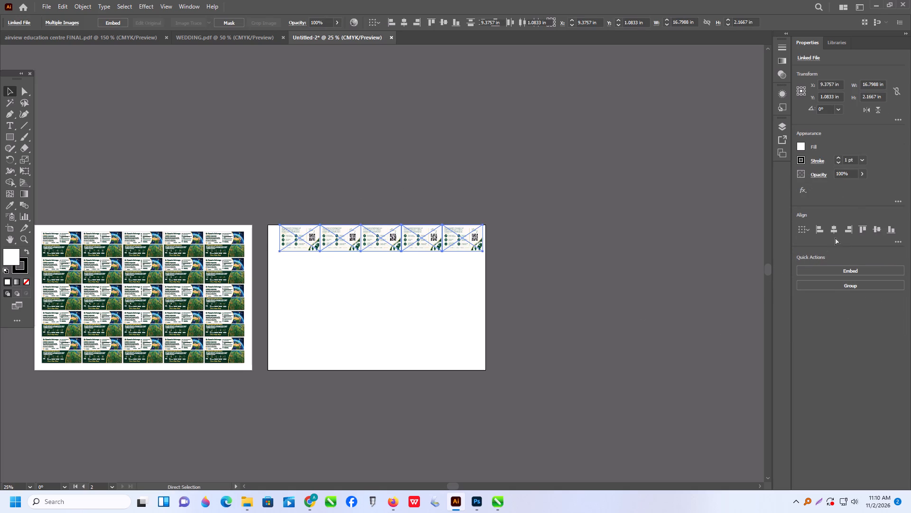
{"action": "left_click", "coordinate": [832, 233]}
{"action": "left_click", "coordinate": [445, 181]}
Duplicate the row of card backs straight down at even intervals to make five rows on the second artboard.
{"action": "scroll", "coordinate": [353, 252], "scroll_direction": "down", "scroll_amount": 4}
{"action": "scroll", "coordinate": [365, 202], "scroll_direction": "up", "scroll_amount": 3, "text": "alt"}
{"action": "scroll", "coordinate": [430, 193], "scroll_direction": "up", "scroll_amount": 2, "text": "alt"}
{"action": "scroll", "coordinate": [429, 198], "scroll_direction": "down", "scroll_amount": 3}
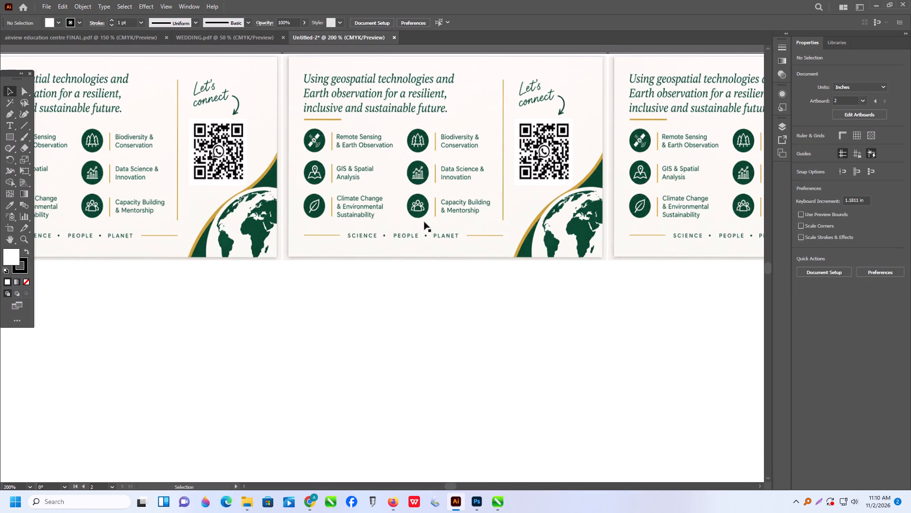
{"action": "scroll", "coordinate": [424, 222], "scroll_direction": "down", "scroll_amount": 8}
{"action": "scroll", "coordinate": [408, 249], "scroll_direction": "down", "scroll_amount": 1, "text": "alt"}
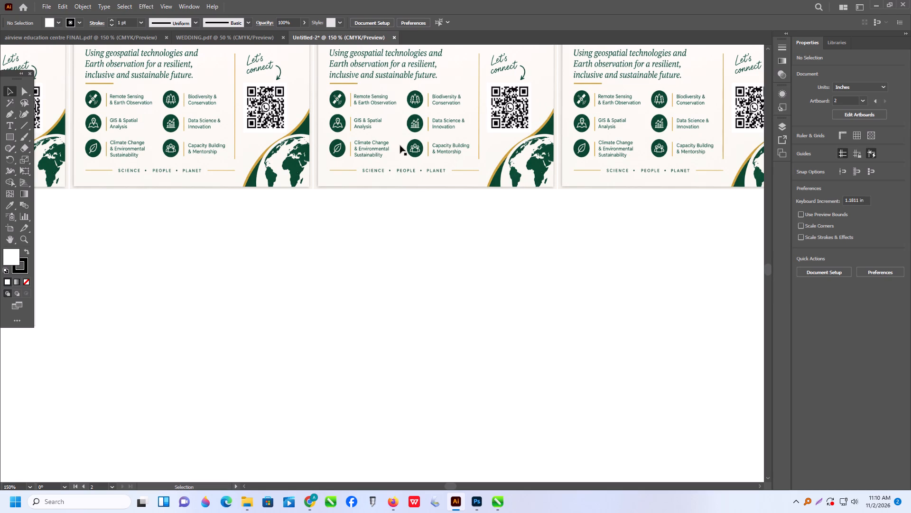
{"action": "left_click_drag", "start_coordinate": [401, 142], "coordinate": [392, 298], "text": "alt"}
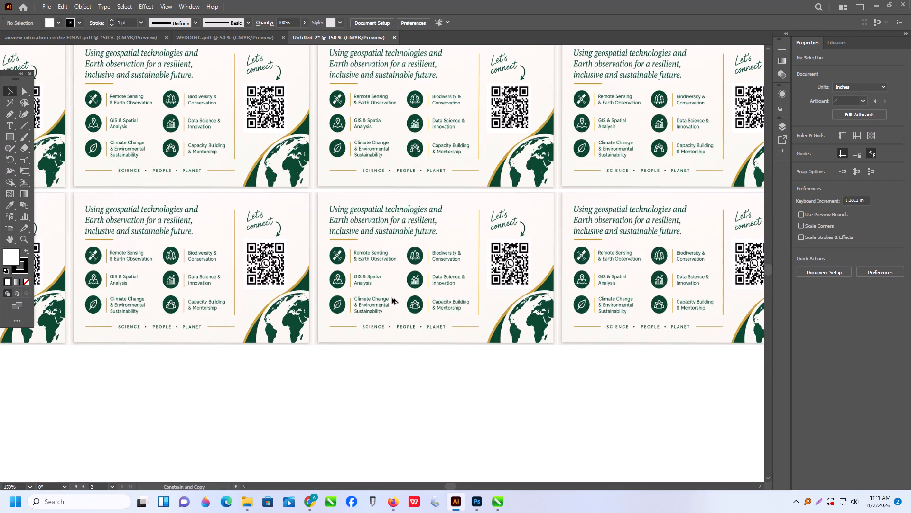
{"action": "left_click_drag", "start_coordinate": [392, 298], "coordinate": [392, 297], "text": "alt"}
{"action": "scroll", "coordinate": [392, 297], "scroll_direction": "down", "scroll_amount": 1}
{"action": "scroll", "coordinate": [392, 297], "scroll_direction": "up", "scroll_amount": 1}
{"action": "scroll", "coordinate": [393, 298], "scroll_direction": "down", "scroll_amount": 3}
{"action": "scroll", "coordinate": [396, 300], "scroll_direction": "down", "scroll_amount": 3, "text": "alt"}
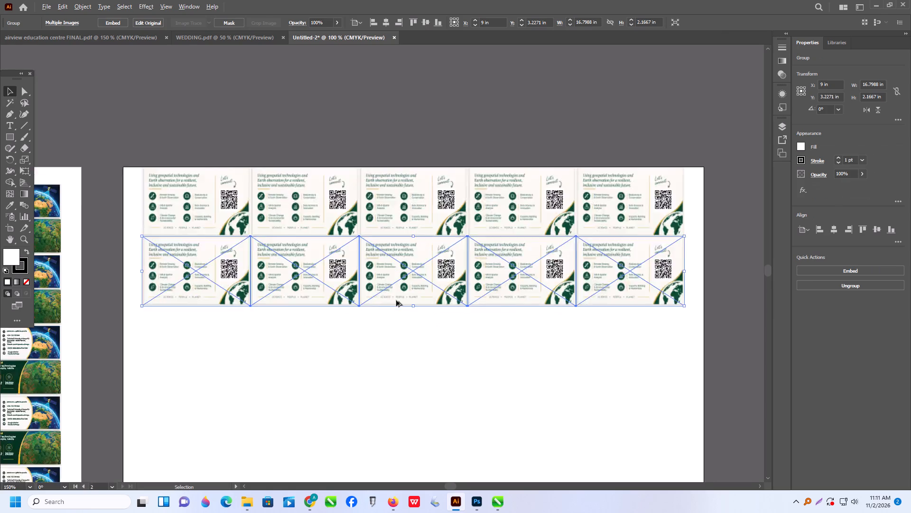
{"action": "scroll", "coordinate": [396, 300], "scroll_direction": "down", "scroll_amount": 1, "text": "alt"}
{"action": "key", "text": "ctrl+d"}
{"action": "key", "text": "ctrl+d"}
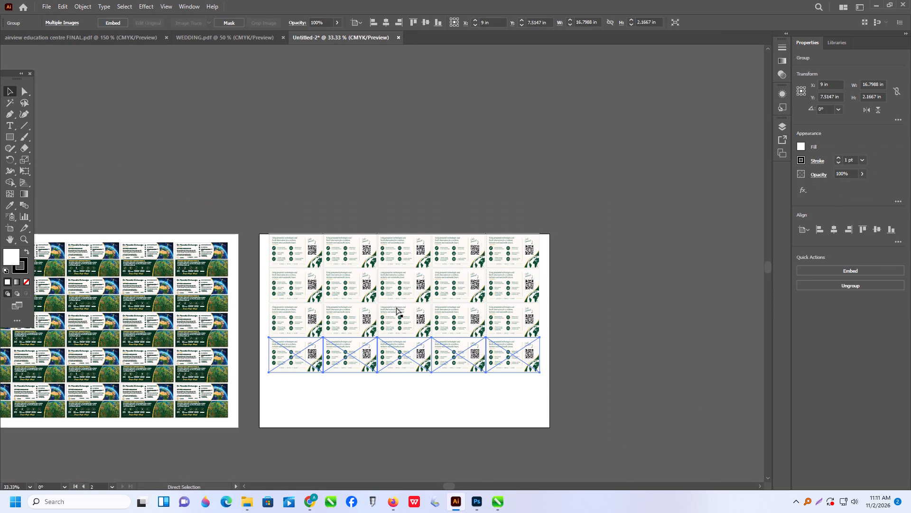
{"action": "key", "text": "ctrl+d"}
Space the five rows of card backs vertically 0.02 in apart, using the bottom row as the key object.
{"action": "left_click_drag", "start_coordinate": [270, 180], "coordinate": [617, 464]}
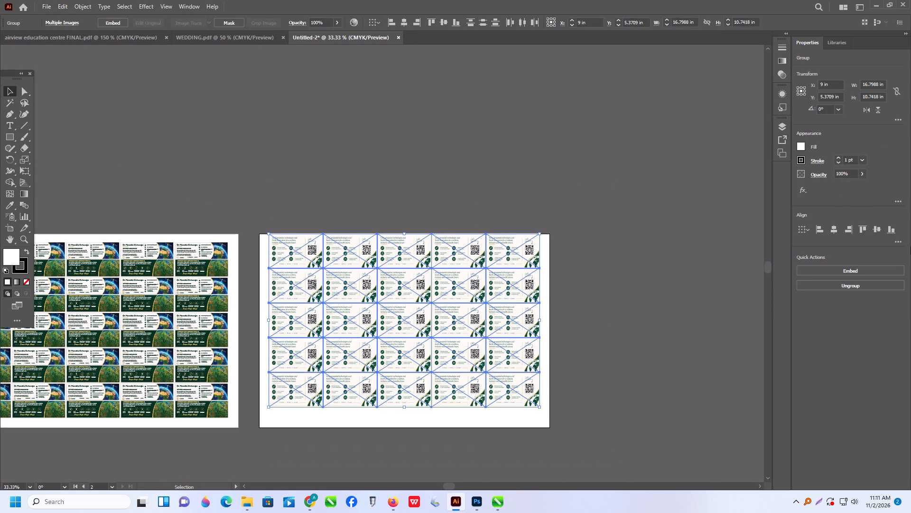
{"action": "left_click", "coordinate": [899, 244]}
{"action": "left_click", "coordinate": [896, 324]}
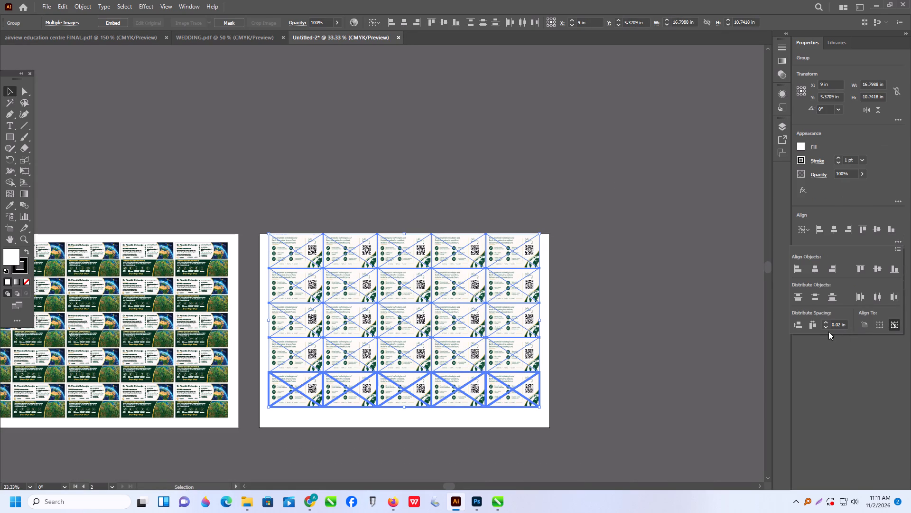
{"action": "left_click", "coordinate": [801, 325]}
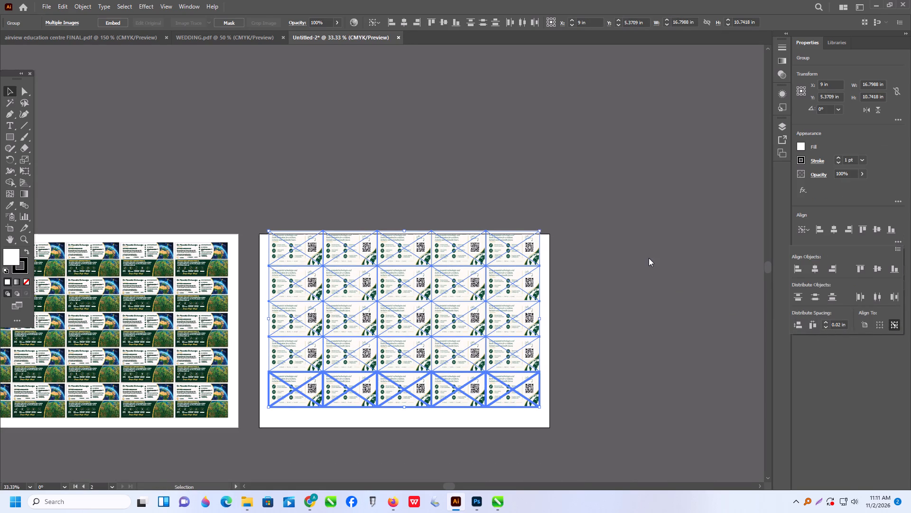
{"action": "left_click", "coordinate": [649, 258]}
{"action": "left_click", "coordinate": [635, 239]}
{"action": "left_click", "coordinate": [630, 233]}
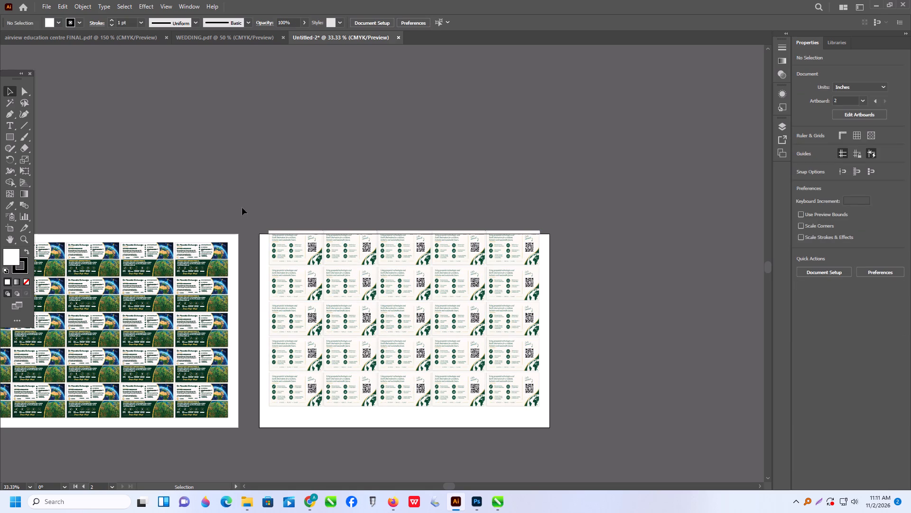
Group the five rows of card backs and centre the grid horizontally and vertically on the second artboard.
{"action": "left_click_drag", "start_coordinate": [242, 208], "coordinate": [543, 423]}
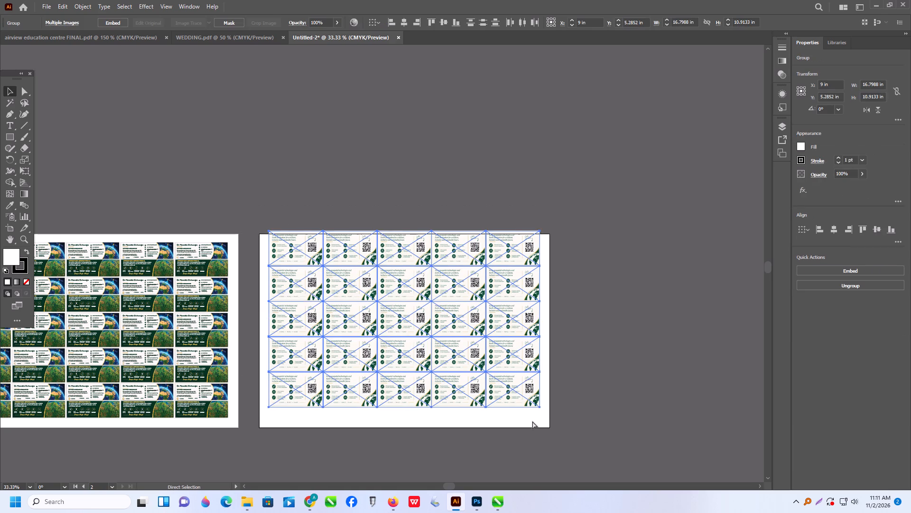
{"action": "key", "text": "ctrl+g"}
{"action": "left_click", "coordinate": [832, 229]}
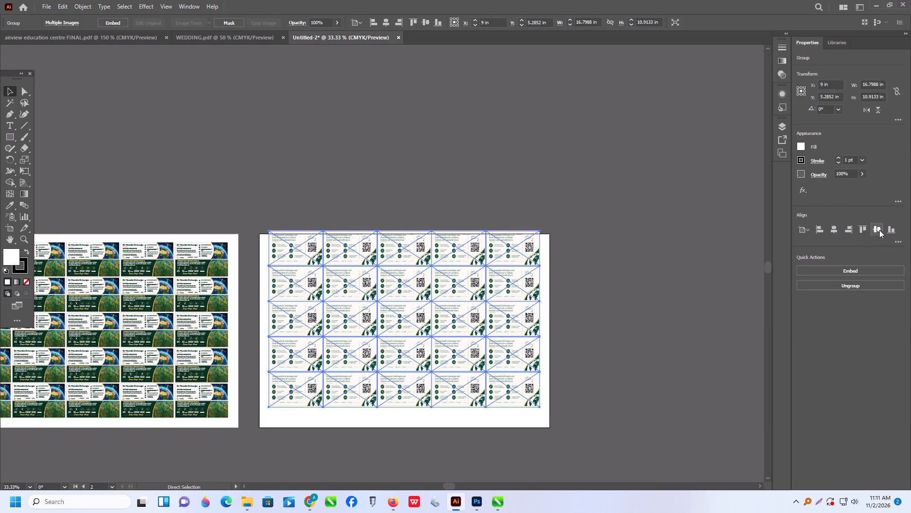
{"action": "left_click", "coordinate": [876, 230]}
{"action": "left_click", "coordinate": [583, 180]}
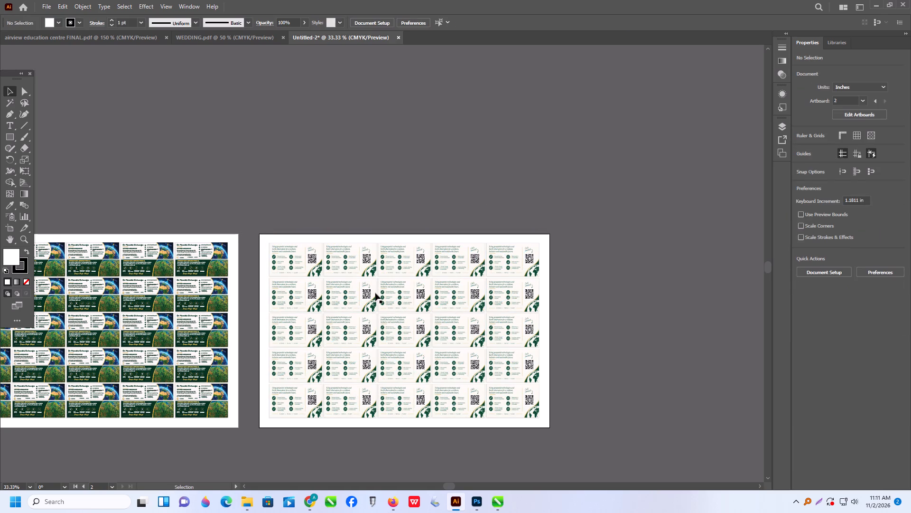
{"action": "left_click", "coordinate": [375, 293]}
{"action": "left_click", "coordinate": [835, 230]}
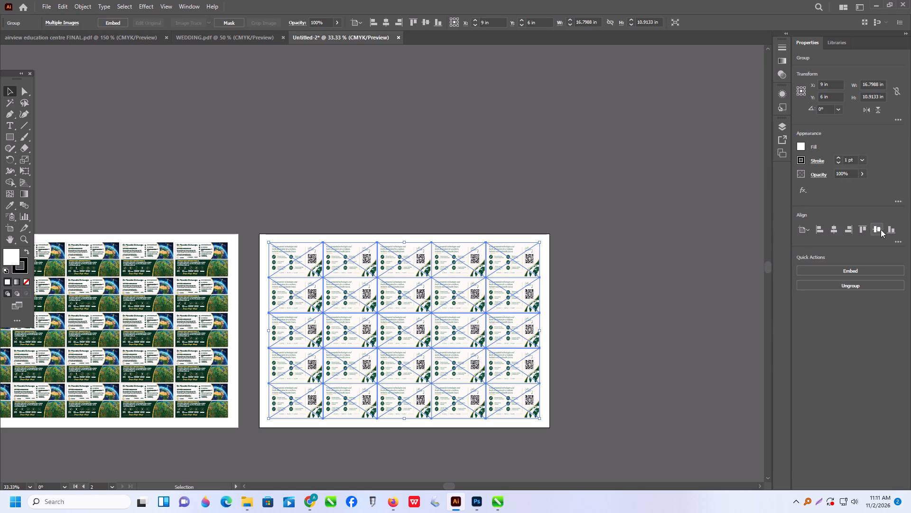
{"action": "left_click", "coordinate": [880, 228]}
{"action": "left_click", "coordinate": [609, 191]}
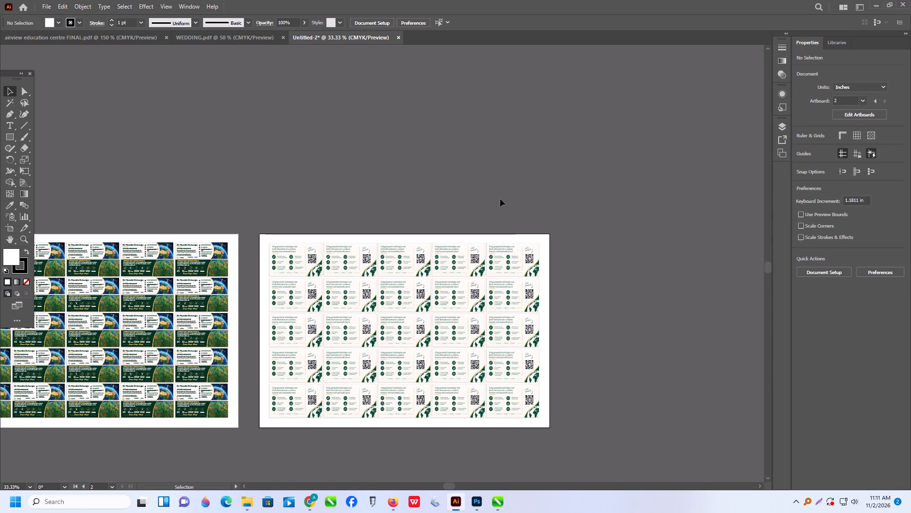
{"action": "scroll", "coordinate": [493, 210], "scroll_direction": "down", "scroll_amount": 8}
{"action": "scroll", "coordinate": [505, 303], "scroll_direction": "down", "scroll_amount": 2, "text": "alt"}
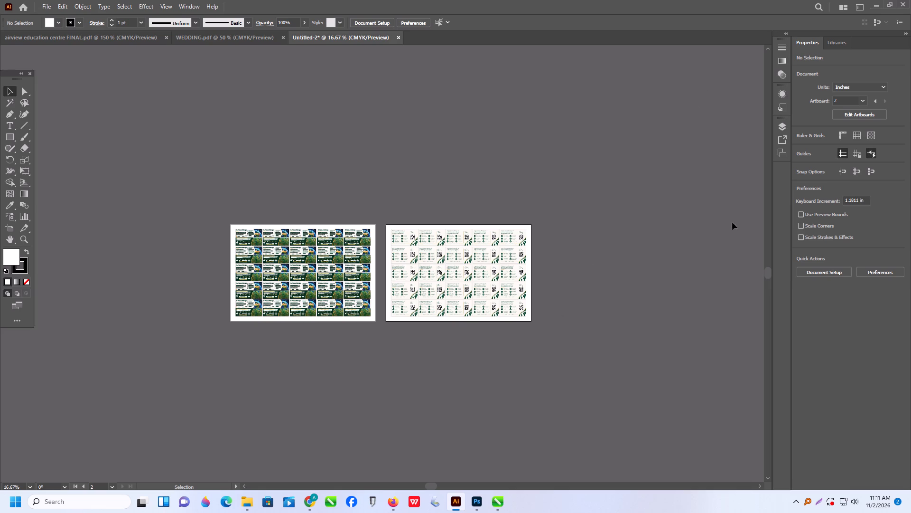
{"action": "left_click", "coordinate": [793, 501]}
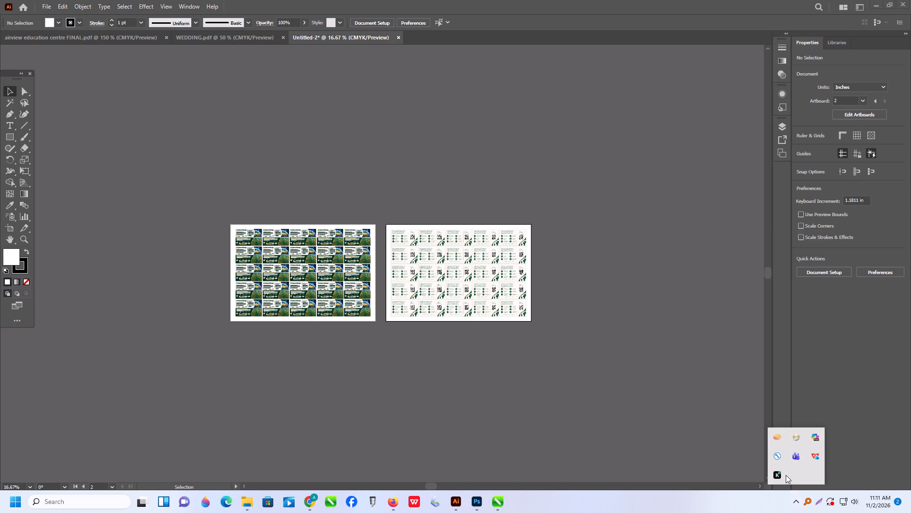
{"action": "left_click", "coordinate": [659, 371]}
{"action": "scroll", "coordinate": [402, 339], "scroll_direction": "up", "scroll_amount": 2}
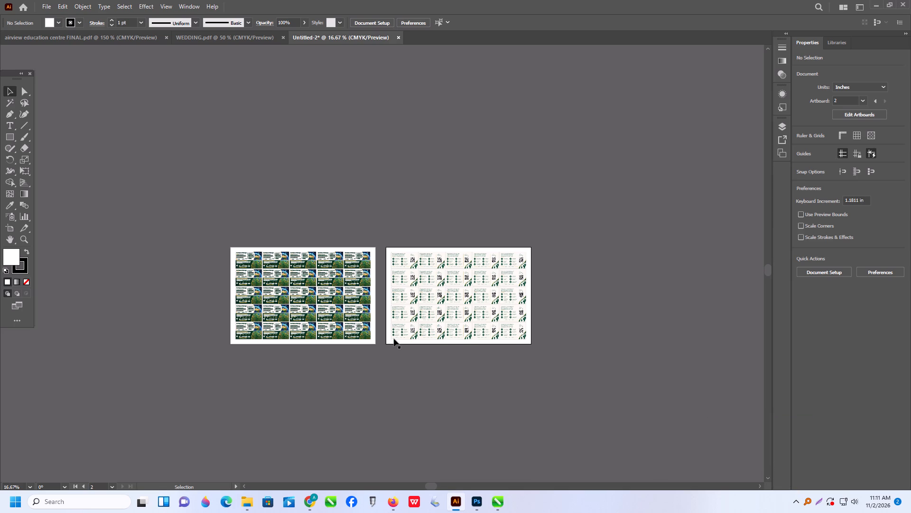
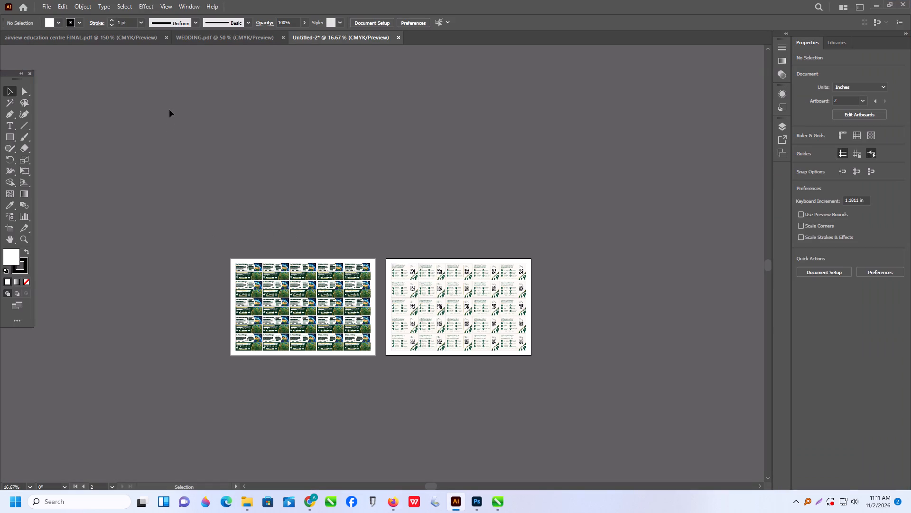
Save the two-artboard card layout to the Desktop as an Adobe PDF named coll, including all artboards.
{"action": "left_click", "coordinate": [44, 8]}
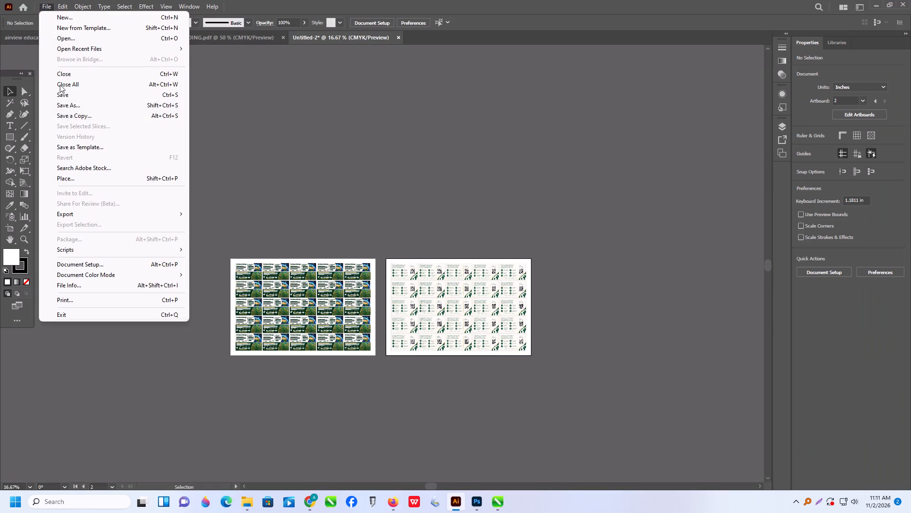
{"action": "left_click", "coordinate": [69, 110]}
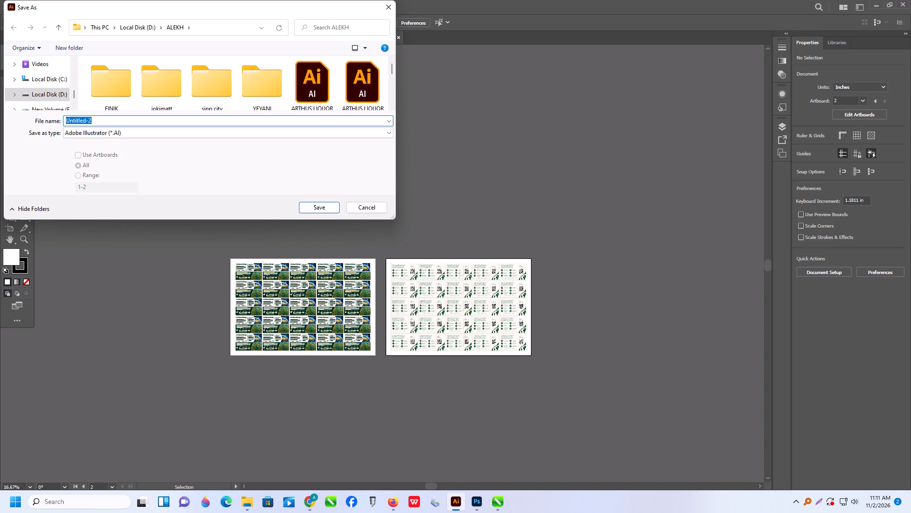
{"action": "scroll", "coordinate": [54, 81], "scroll_direction": "up", "scroll_amount": 4}
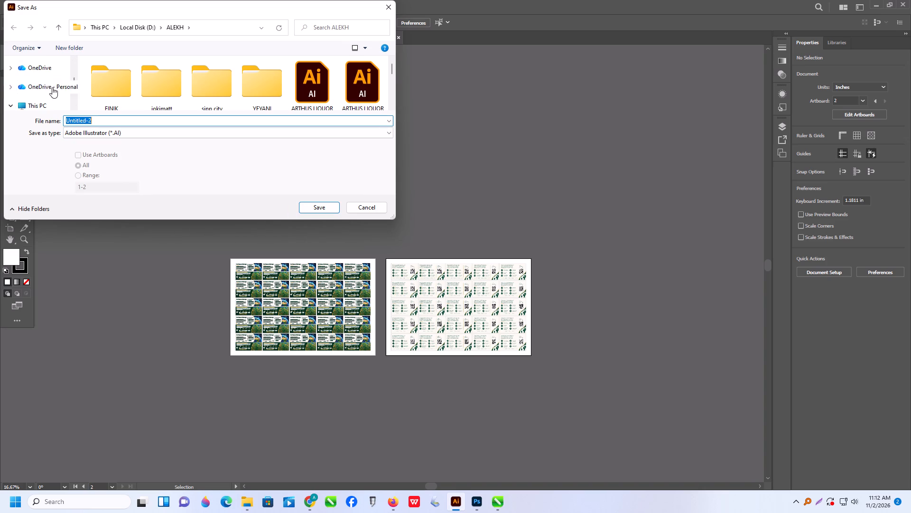
{"action": "scroll", "coordinate": [50, 85], "scroll_direction": "up", "scroll_amount": 4}
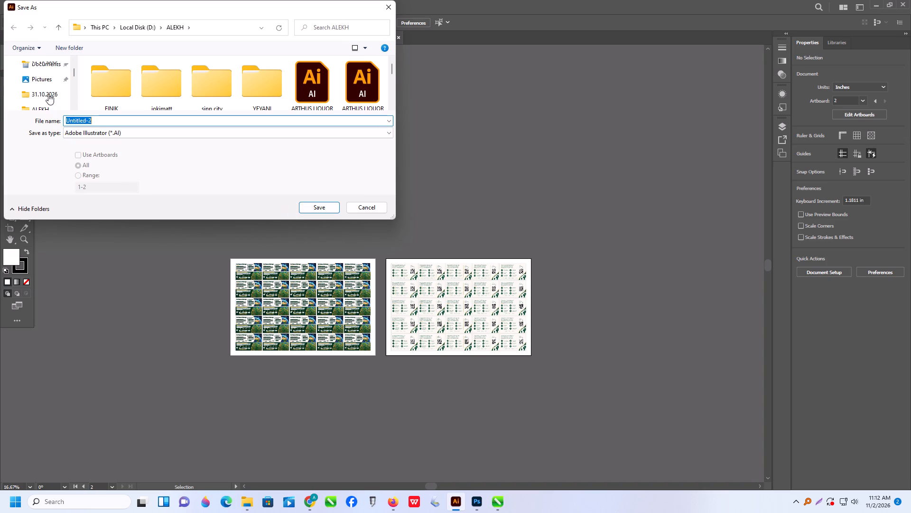
{"action": "left_click", "coordinate": [47, 64]}
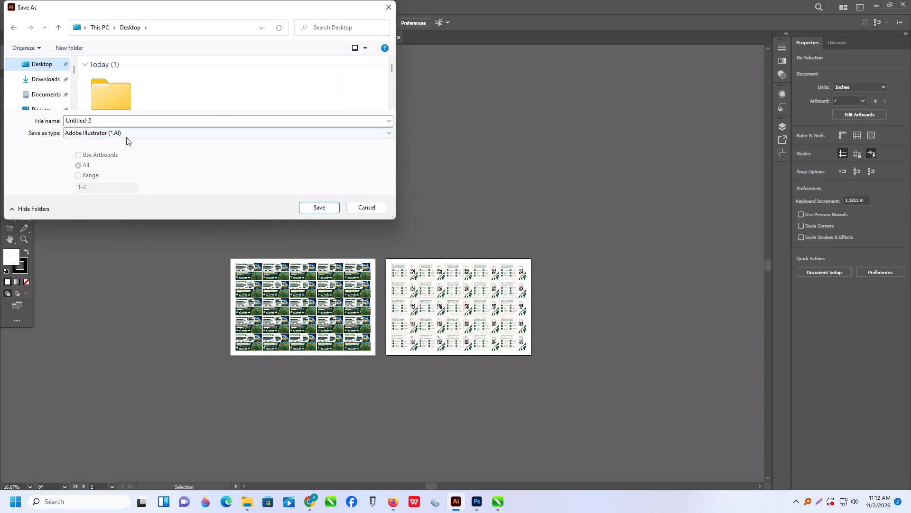
{"action": "left_click", "coordinate": [126, 137]}
{"action": "left_click", "coordinate": [103, 150]}
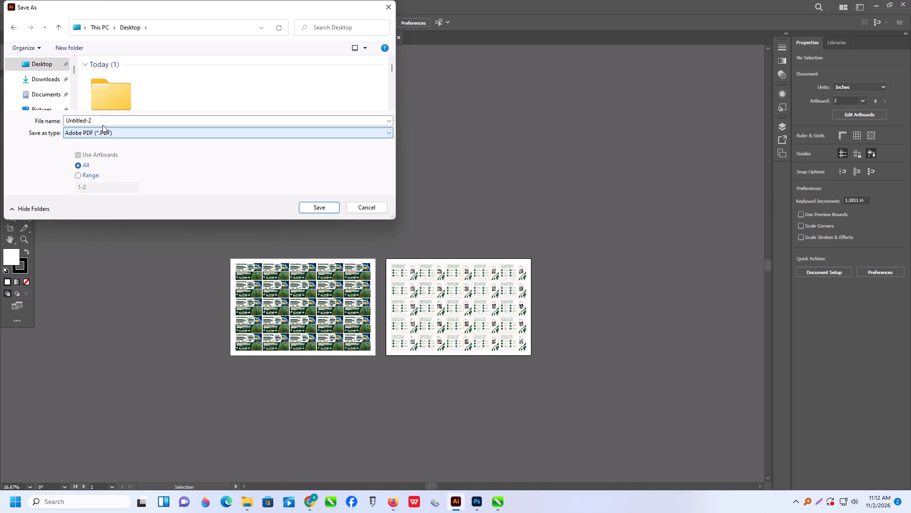
{"action": "left_click", "coordinate": [103, 123]}
{"action": "type", "text": "coll"}
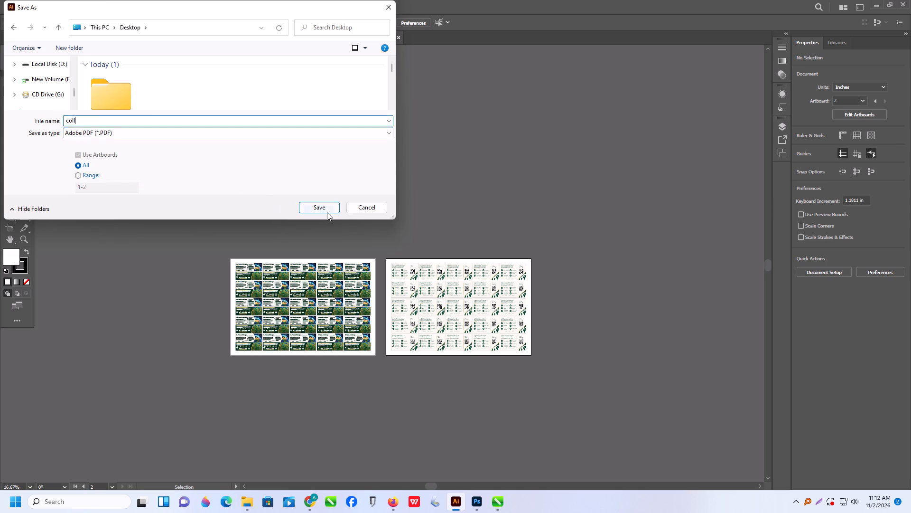
{"action": "left_click", "coordinate": [335, 208]}
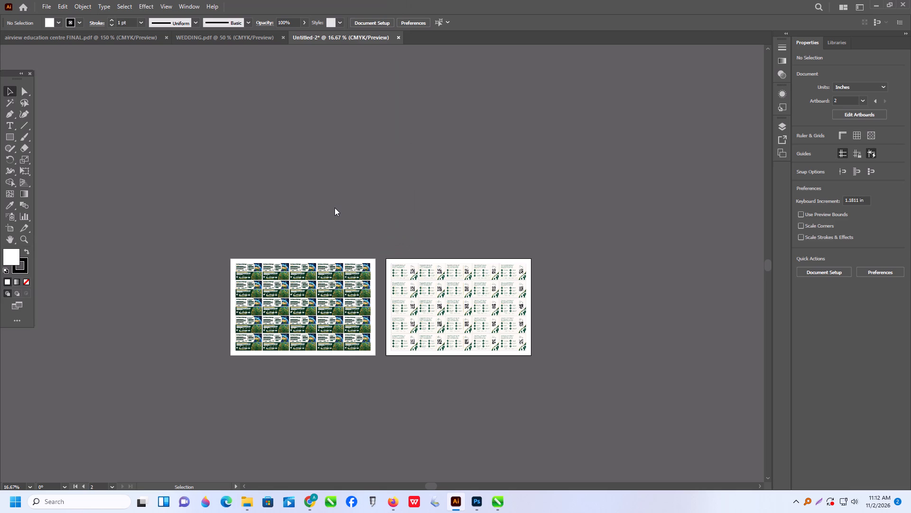
{"action": "left_click", "coordinate": [544, 372]}
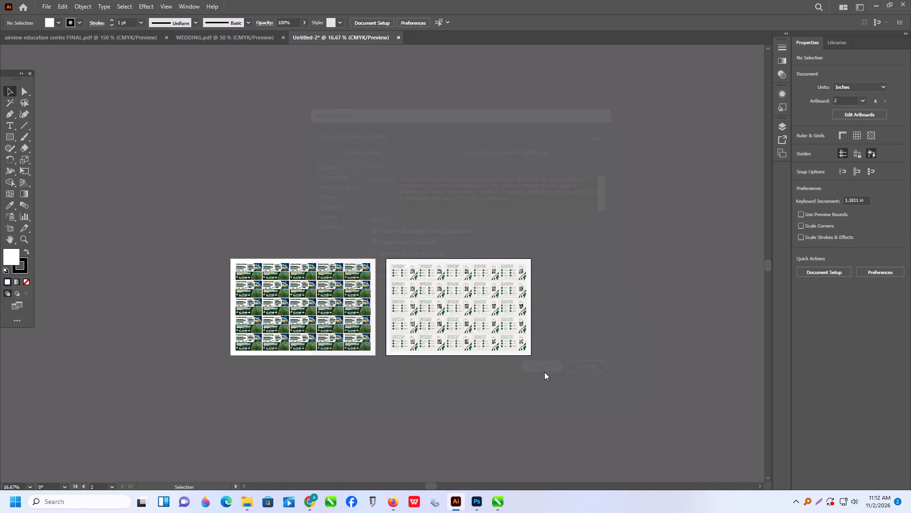
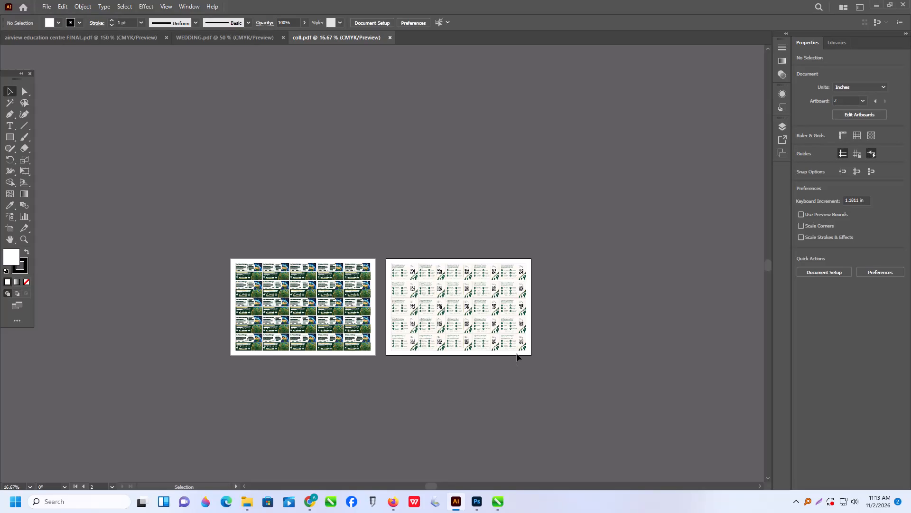
Examine the card front and back grids on both artboards of the saved layout.
{"action": "scroll", "coordinate": [492, 324], "scroll_direction": "up", "scroll_amount": 6}
{"action": "scroll", "coordinate": [331, 408], "scroll_direction": "down", "scroll_amount": 2}
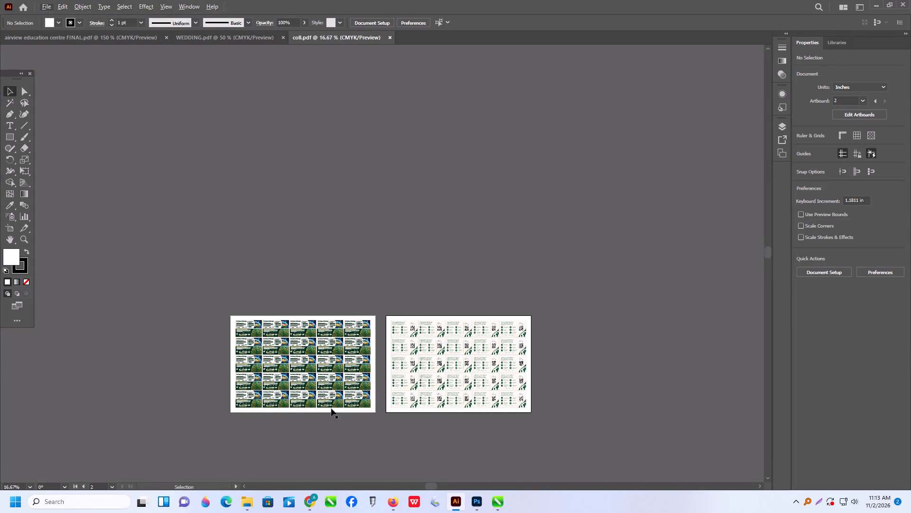
{"action": "scroll", "coordinate": [331, 408], "scroll_direction": "down", "scroll_amount": 2}
{"action": "scroll", "coordinate": [331, 391], "scroll_direction": "up", "scroll_amount": 3, "text": "alt"}
{"action": "scroll", "coordinate": [331, 391], "scroll_direction": "down", "scroll_amount": 2}
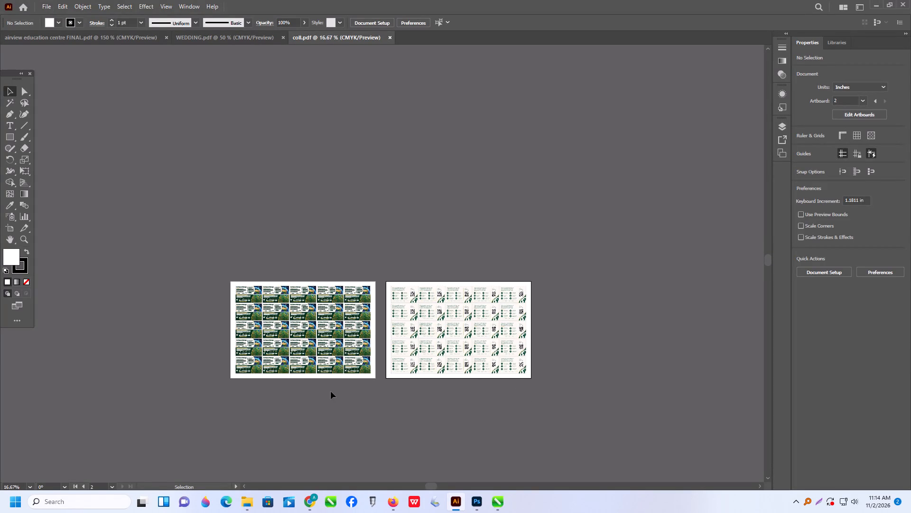
{"action": "scroll", "coordinate": [331, 391], "scroll_direction": "down", "scroll_amount": 1}
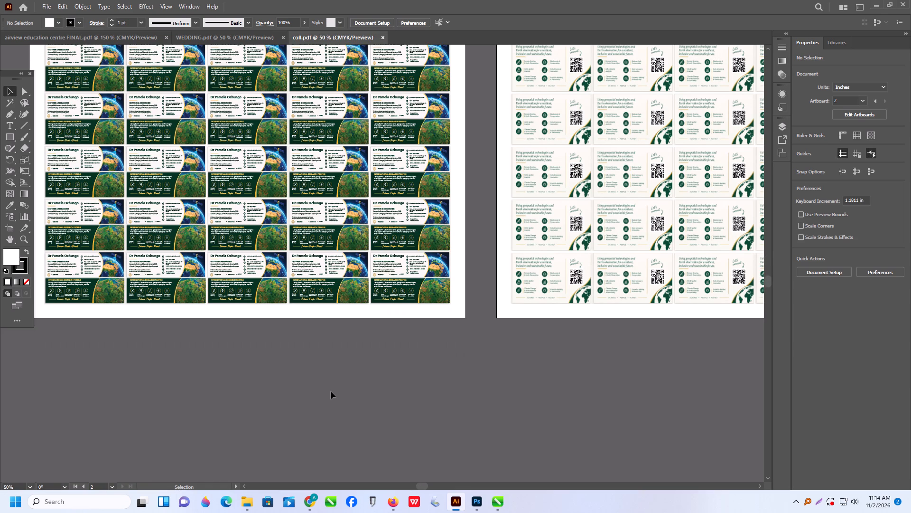
{"action": "scroll", "coordinate": [331, 391], "scroll_direction": "up", "scroll_amount": 1}
{"action": "scroll", "coordinate": [582, 252], "scroll_direction": "up", "scroll_amount": 4}
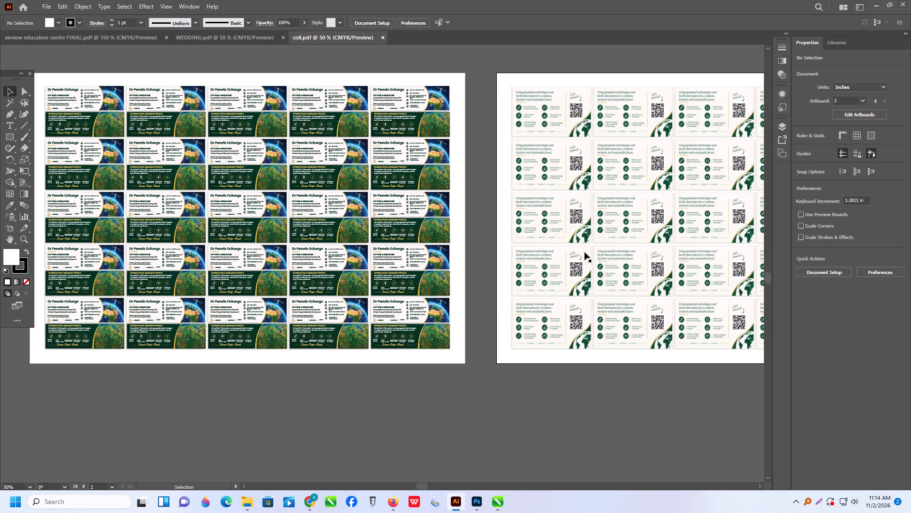
{"action": "scroll", "coordinate": [585, 252], "scroll_direction": "up", "scroll_amount": 1}
Switch to the Desktop, open the coll PDF in Foxit PDF Reader, and show it at 50% in a maximized window.
{"action": "left_click", "coordinate": [878, 2]}
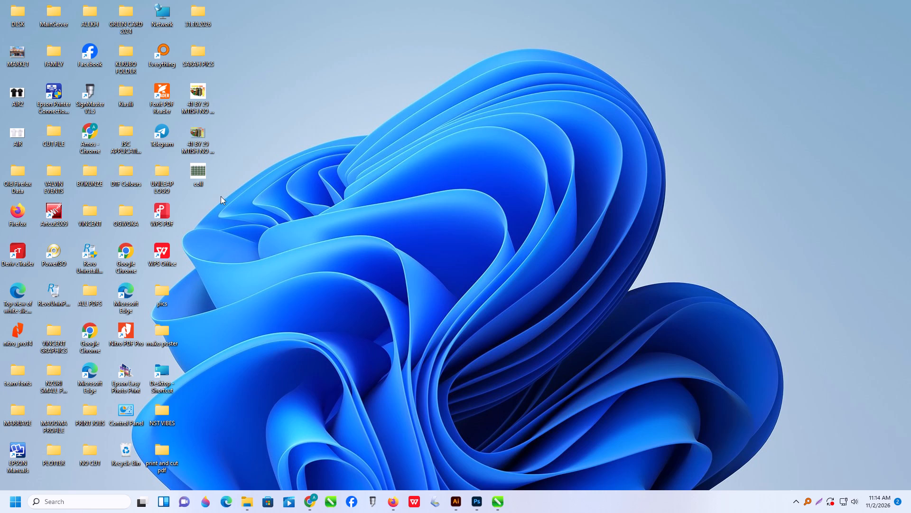
{"action": "right_click", "coordinate": [195, 169]}
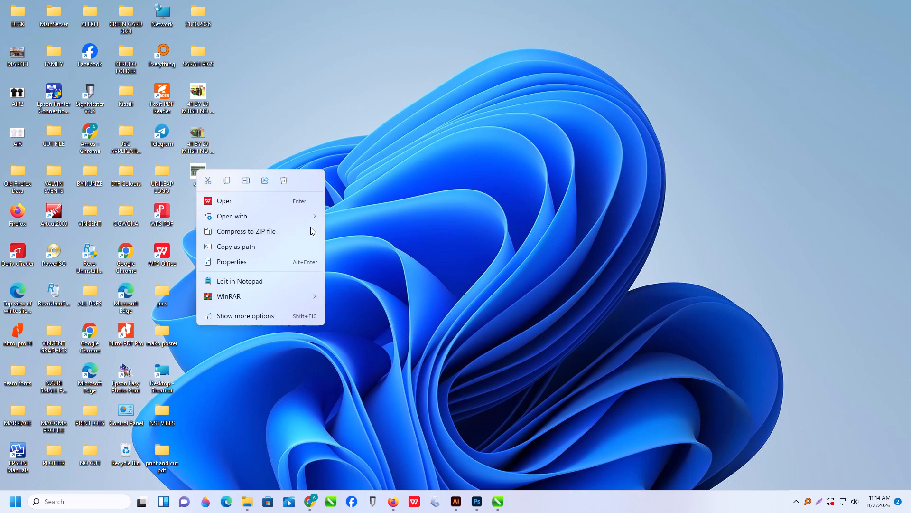
{"action": "left_click", "coordinate": [277, 216]}
{"action": "left_click", "coordinate": [399, 282]}
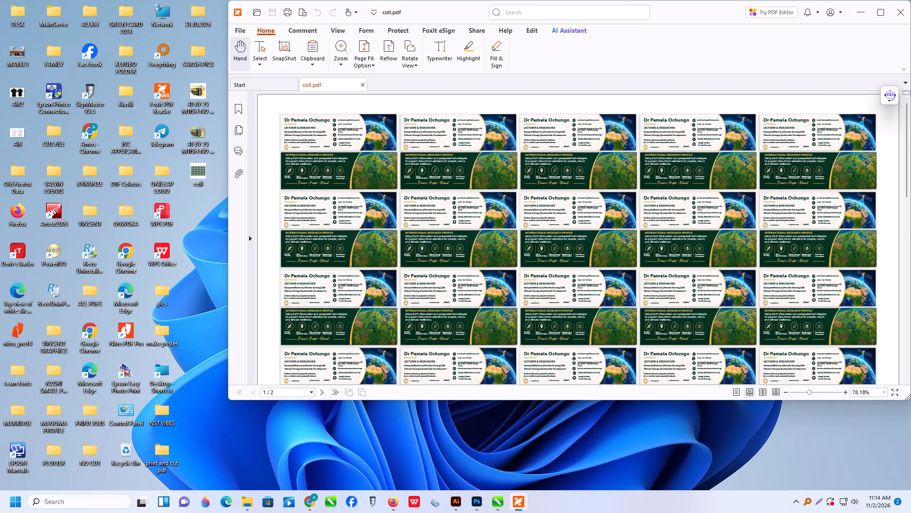
{"action": "key", "text": "ctrl+minus"}
{"action": "key", "text": "ctrl+minus"}
{"action": "key", "text": "ctrl+minus"}
{"action": "key", "text": "ctrl+minus"}
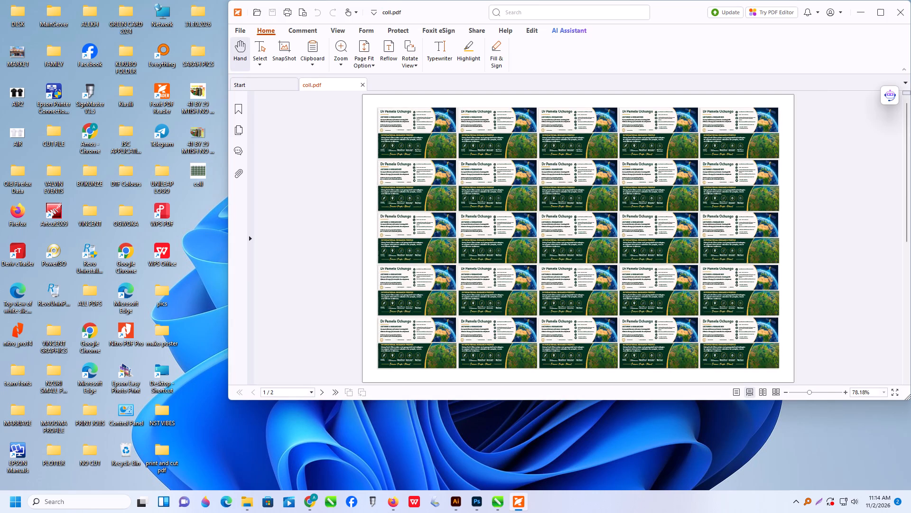
{"action": "left_click", "coordinate": [884, 20]}
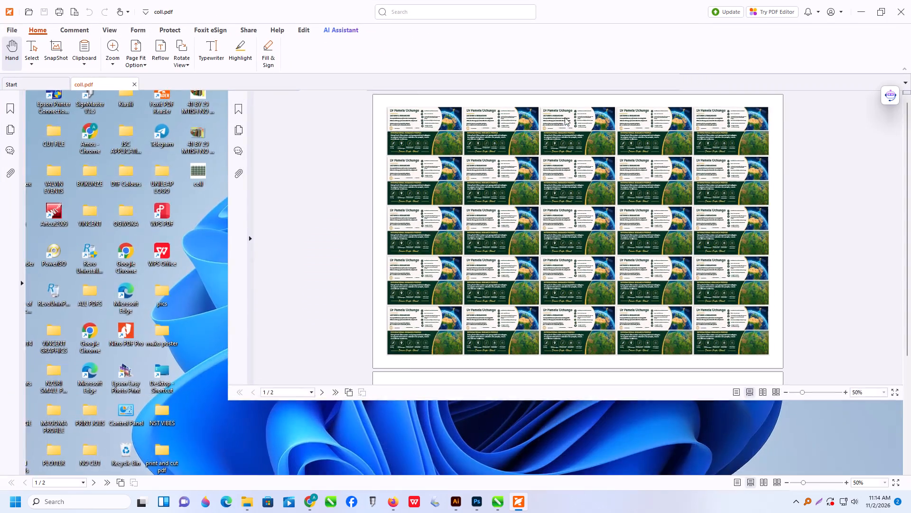
Bring up the print settings for coll.pdf and set the print scaling to None.
{"action": "left_click", "coordinate": [53, 12]}
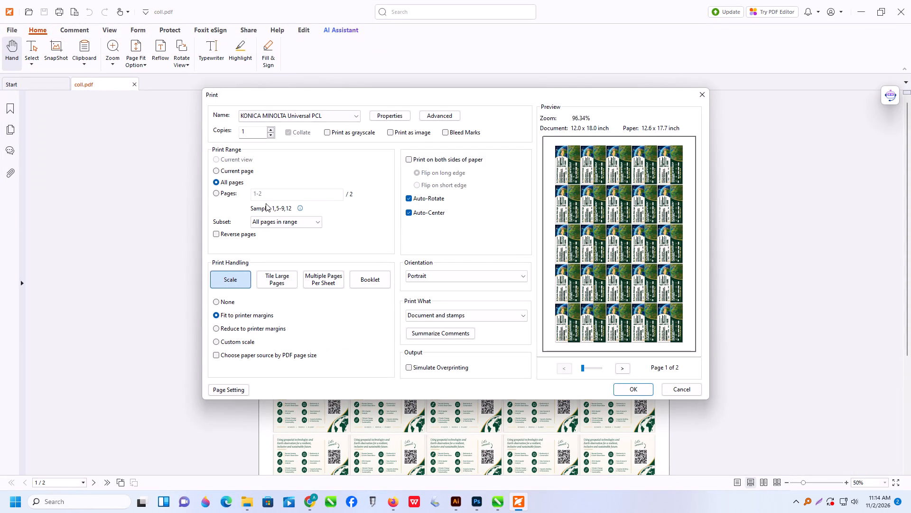
{"action": "left_click", "coordinate": [216, 305]}
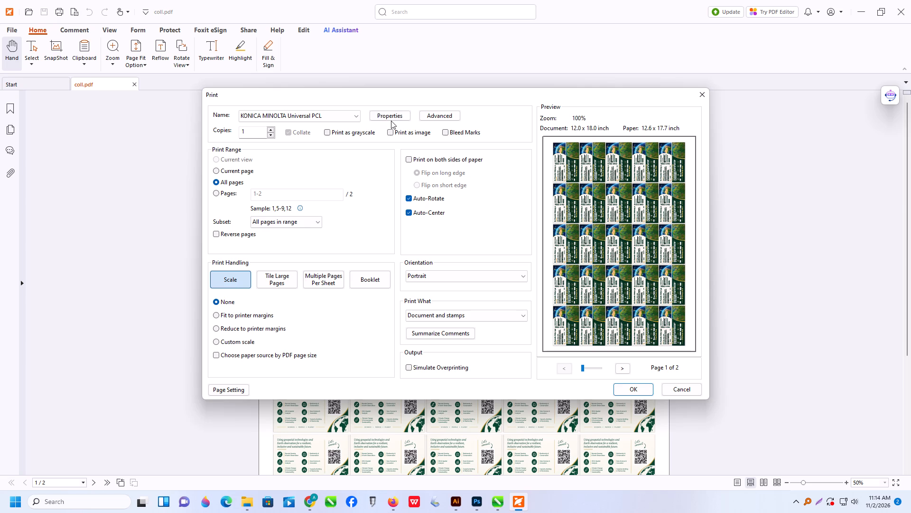
In the KONICA MINOLTA printer properties, set original size and paper size to 12x18 with landscape orientation.
{"action": "left_click", "coordinate": [392, 120]}
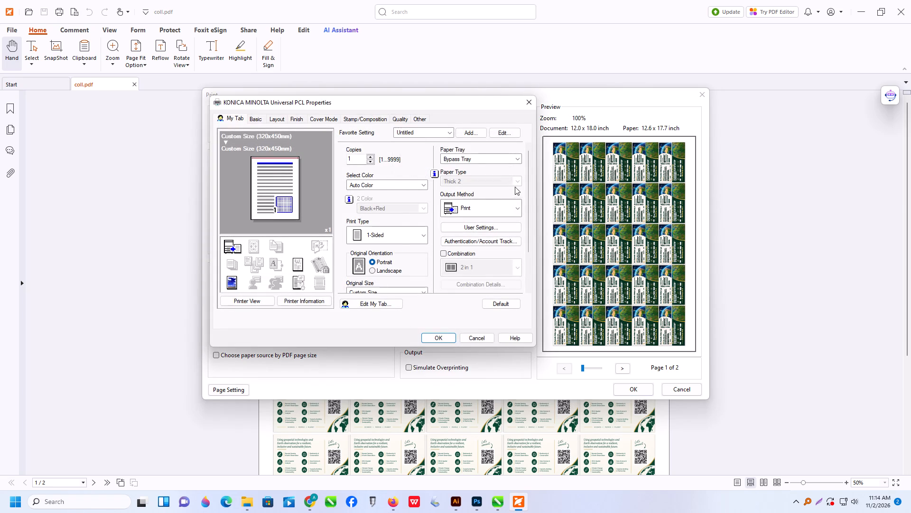
{"action": "left_click_drag", "start_coordinate": [524, 176], "coordinate": [527, 276]}
{"action": "left_click_drag", "start_coordinate": [525, 220], "coordinate": [530, 297]}
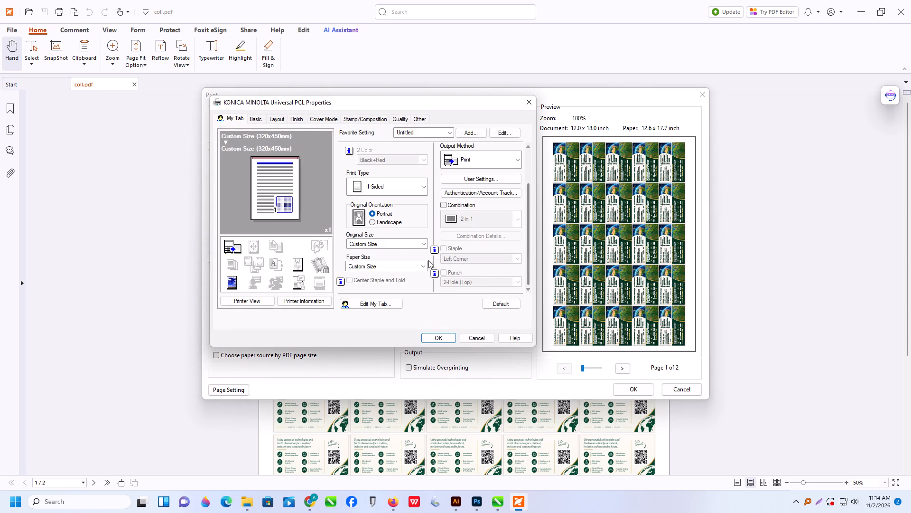
{"action": "left_click", "coordinate": [423, 246]}
{"action": "scroll", "coordinate": [407, 265], "scroll_direction": "up", "scroll_amount": 3}
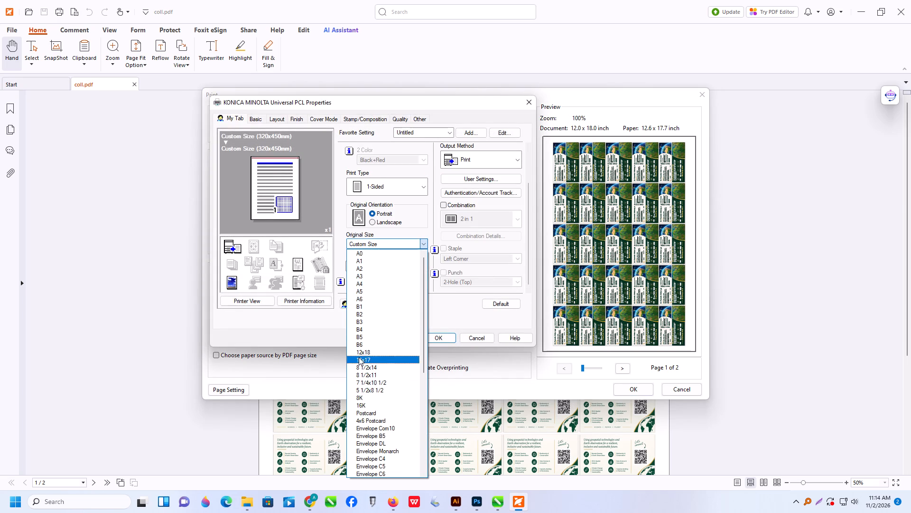
{"action": "left_click", "coordinate": [368, 352]}
{"action": "left_click", "coordinate": [418, 266]}
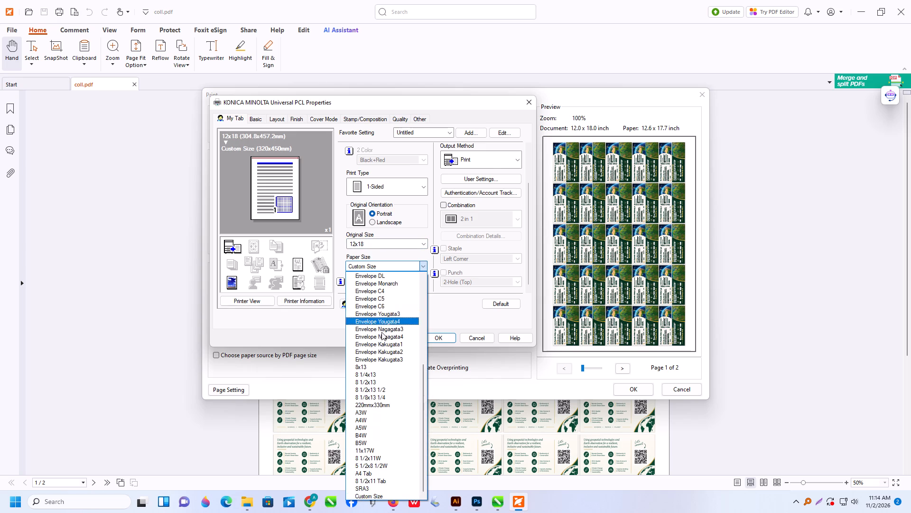
{"action": "scroll", "coordinate": [382, 332], "scroll_direction": "up", "scroll_amount": 2}
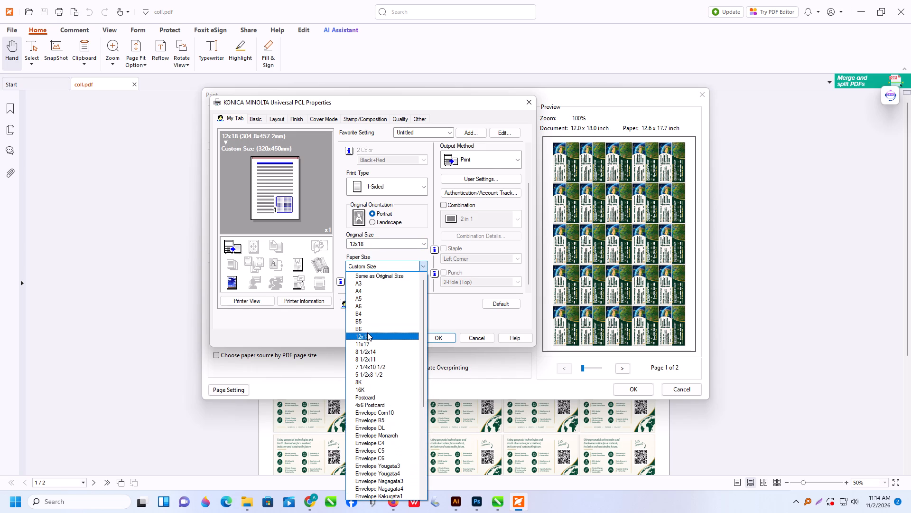
{"action": "left_click", "coordinate": [367, 332]}
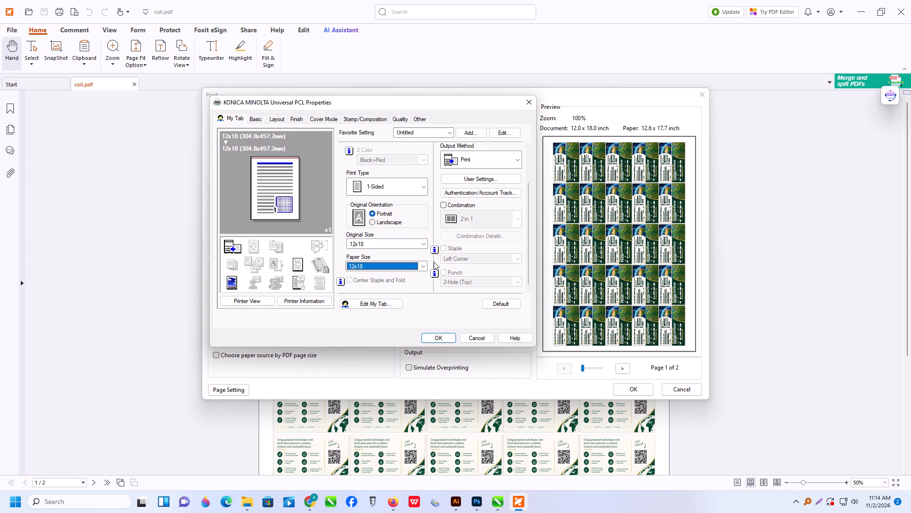
{"action": "left_click", "coordinate": [372, 223]}
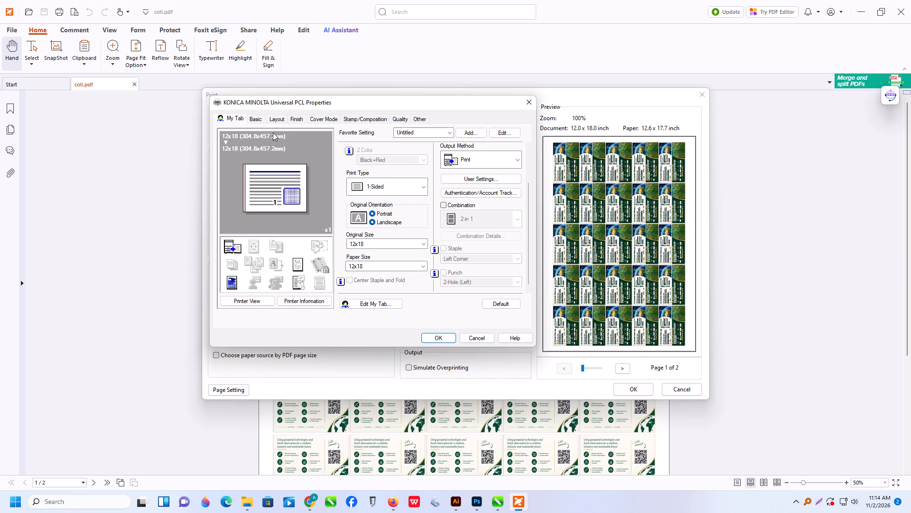
Set the Bypass Tray's paper type to Thick 3 and apply the printer properties.
{"action": "left_click", "coordinate": [263, 120]}
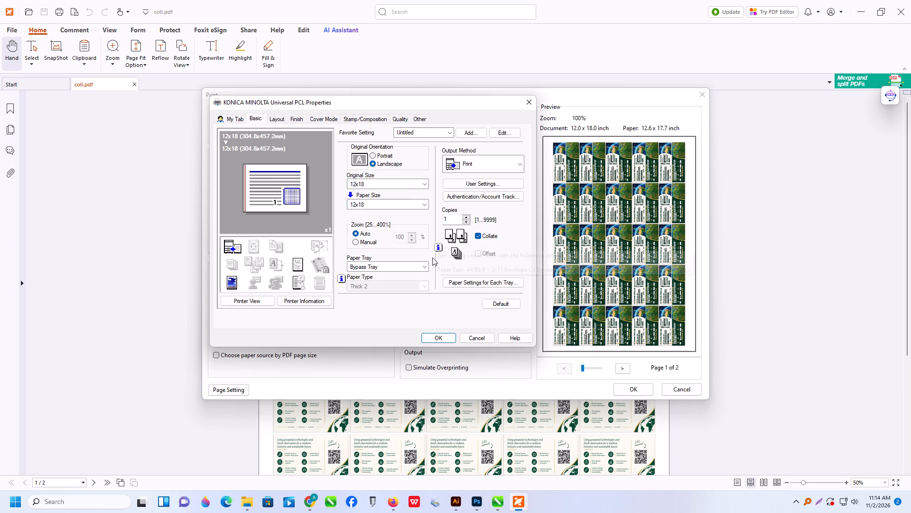
{"action": "left_click", "coordinate": [474, 283]}
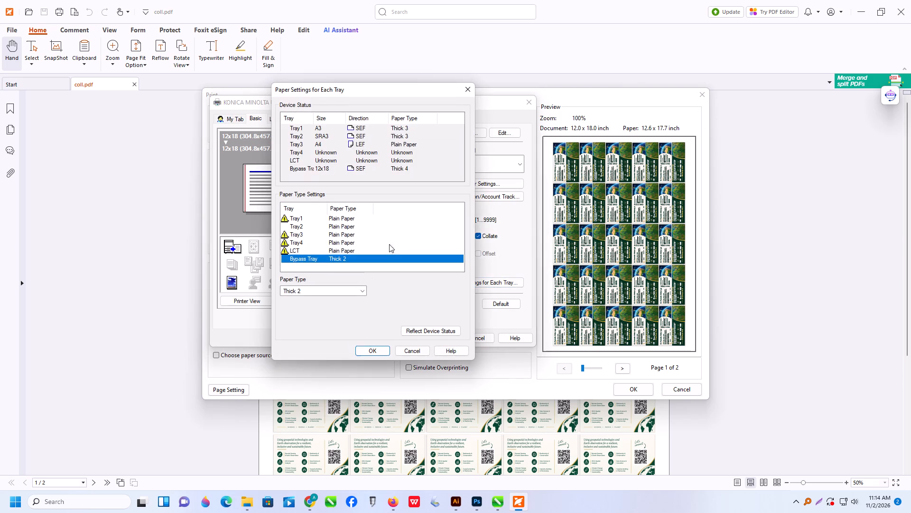
{"action": "left_click", "coordinate": [353, 289]}
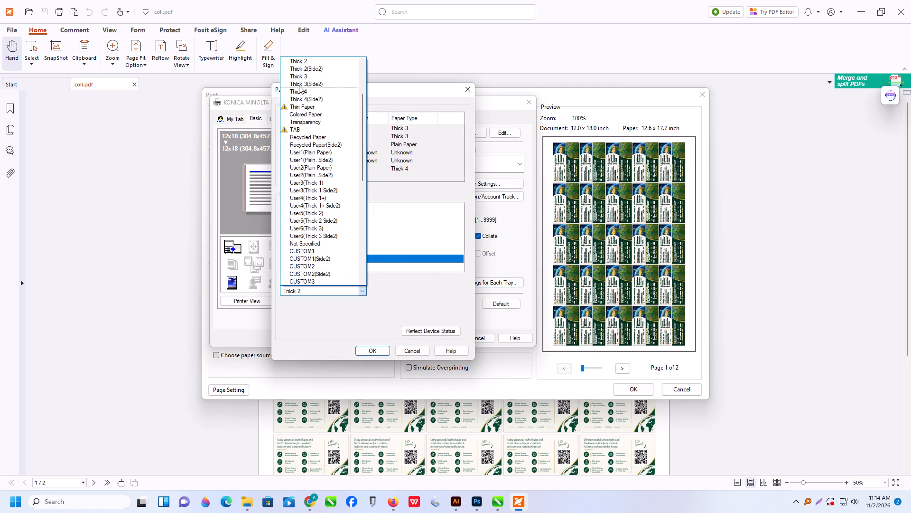
{"action": "left_click", "coordinate": [299, 78]}
{"action": "left_click", "coordinate": [378, 352]}
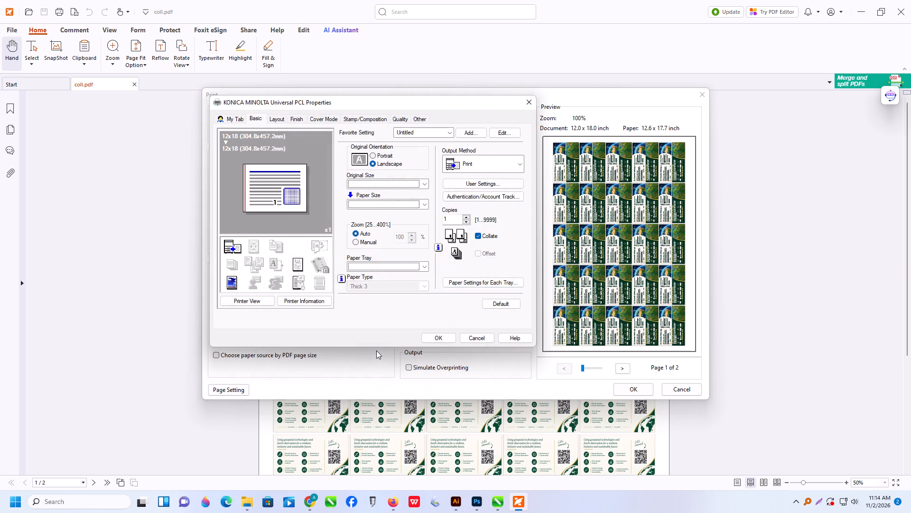
{"action": "left_click", "coordinate": [435, 336]}
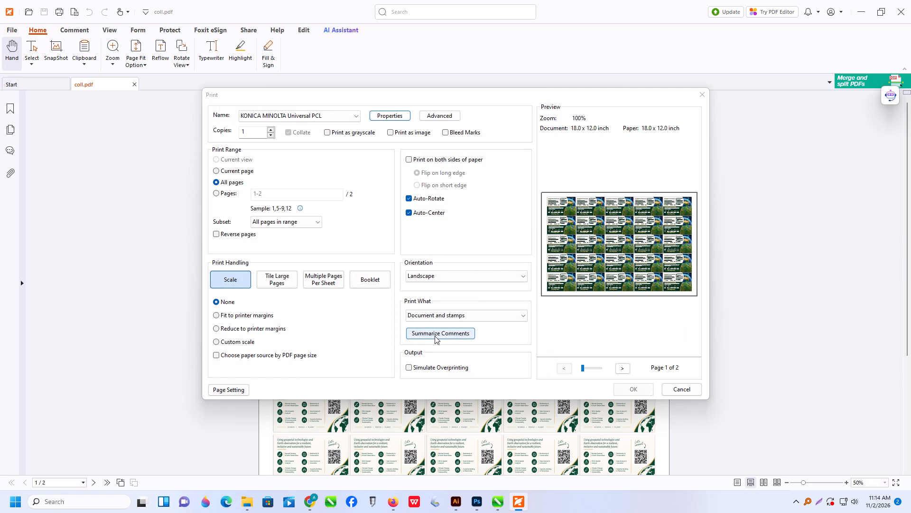
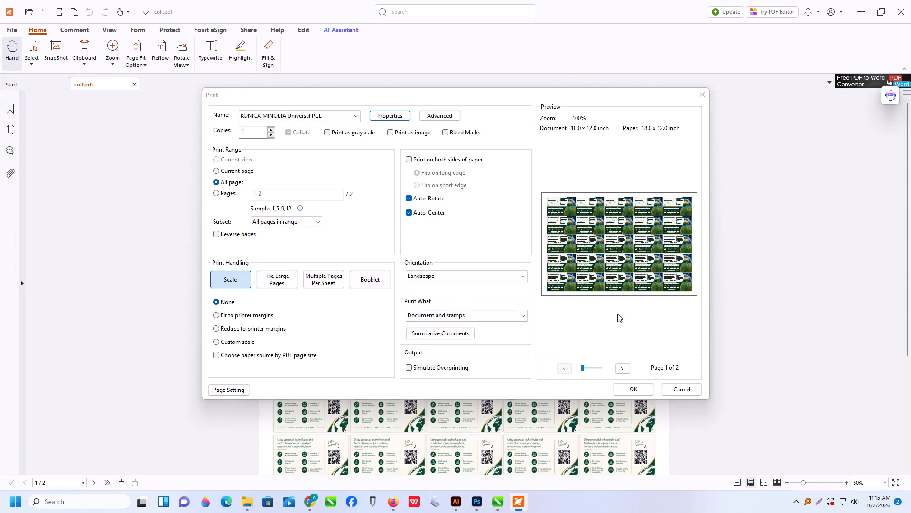
Send all pages of coll.pdf to the KONICA MINOLTA printer as one copy in landscape with no scaling.
{"action": "left_click", "coordinate": [645, 388]}
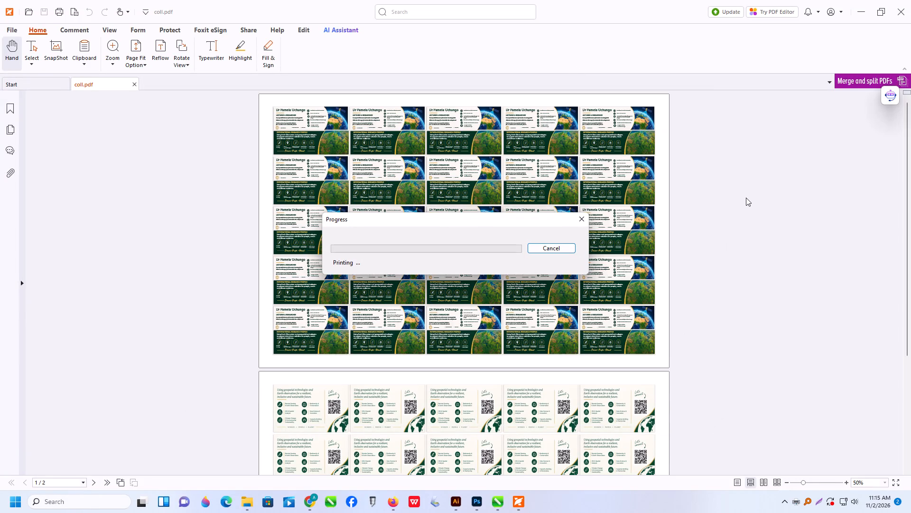
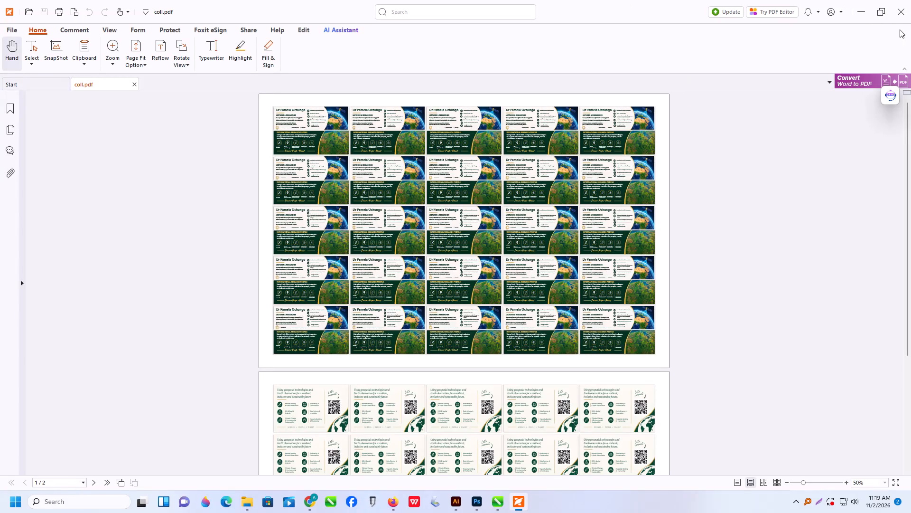
Leave the PDF reader and return to the coll.pdf layout in Illustrator.
{"action": "left_click", "coordinate": [869, 13]}
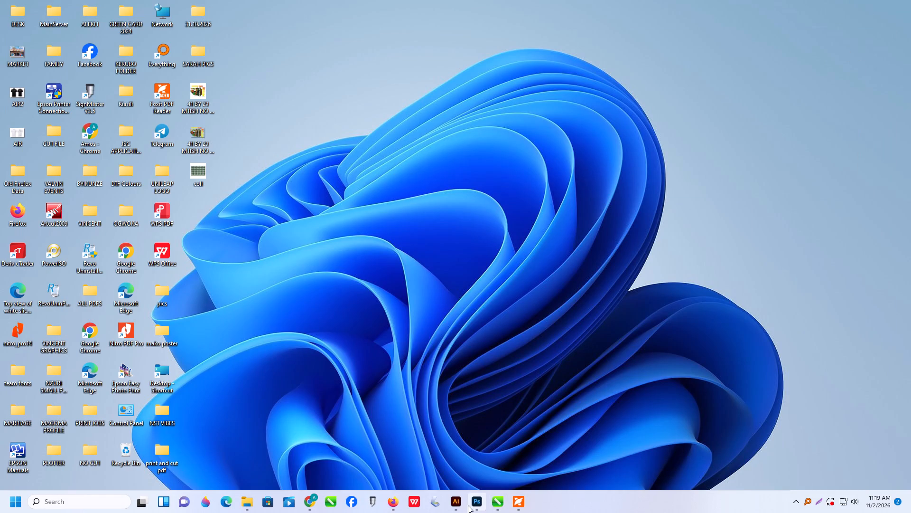
{"action": "left_click", "coordinate": [457, 501]}
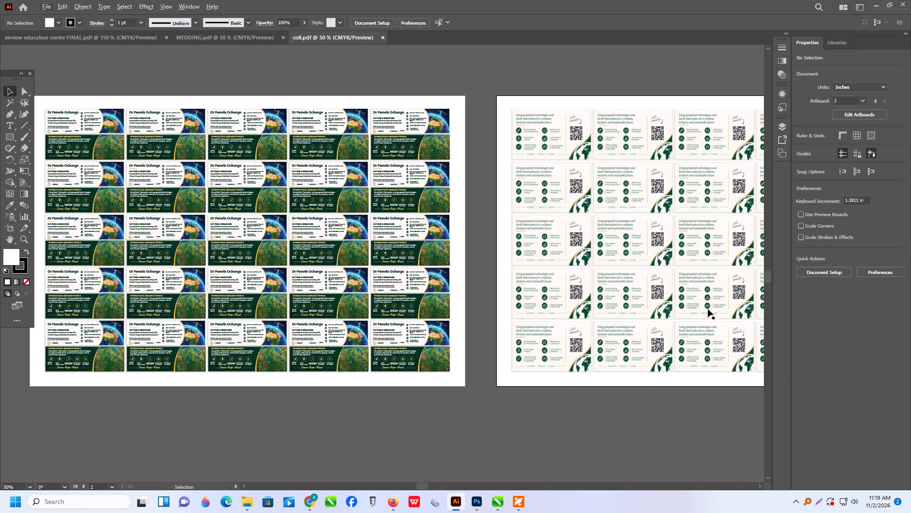
Draw a small rectangle about 0.09 × 0.05 in, without a stroke, beside the left edge of the back cards on artboard 2.
{"action": "scroll", "coordinate": [646, 188], "scroll_direction": "up", "scroll_amount": 2, "text": "alt"}
{"action": "scroll", "coordinate": [597, 220], "scroll_direction": "up", "scroll_amount": 2, "text": "alt"}
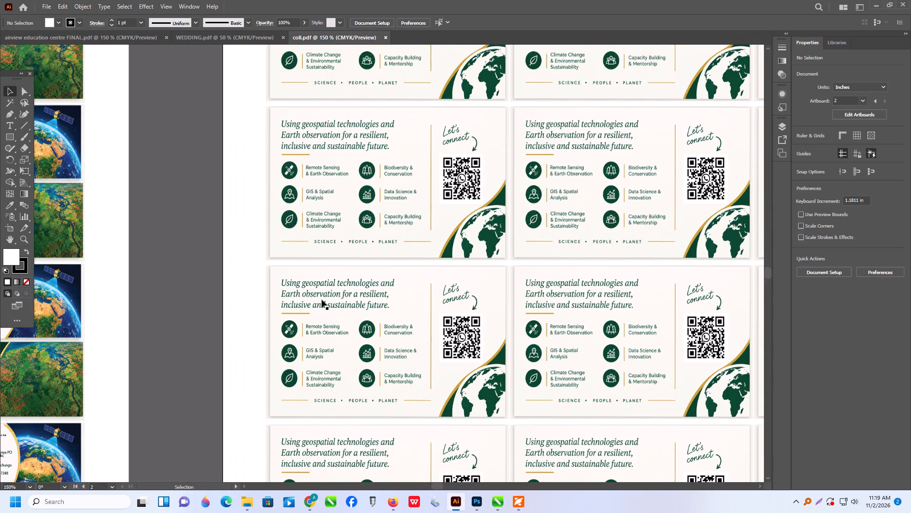
{"action": "left_click", "coordinate": [322, 300]}
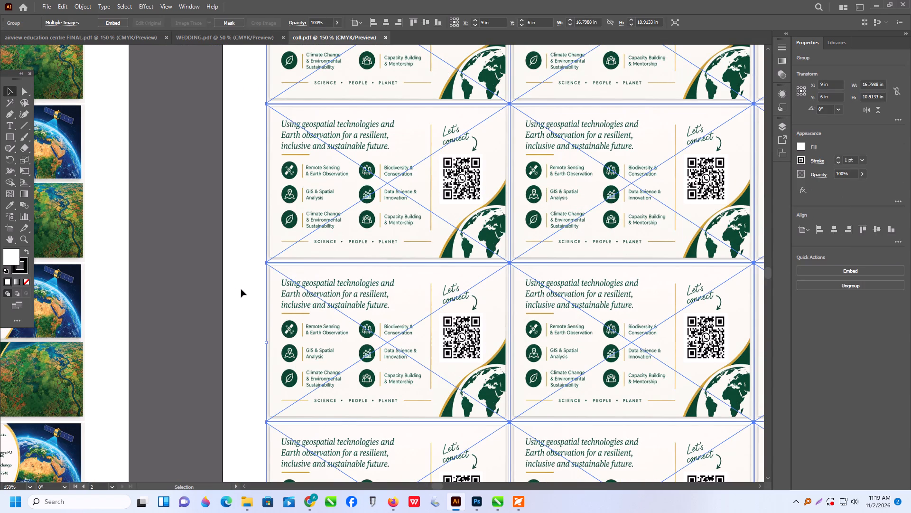
{"action": "left_click", "coordinate": [12, 135]}
{"action": "scroll", "coordinate": [252, 235], "scroll_direction": "up", "scroll_amount": 2}
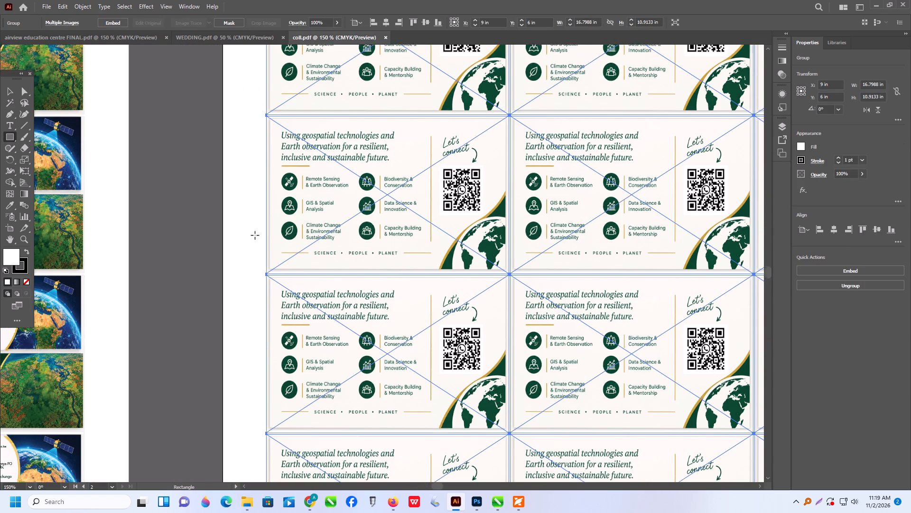
{"action": "scroll", "coordinate": [258, 237], "scroll_direction": "up", "scroll_amount": 3, "text": "alt"}
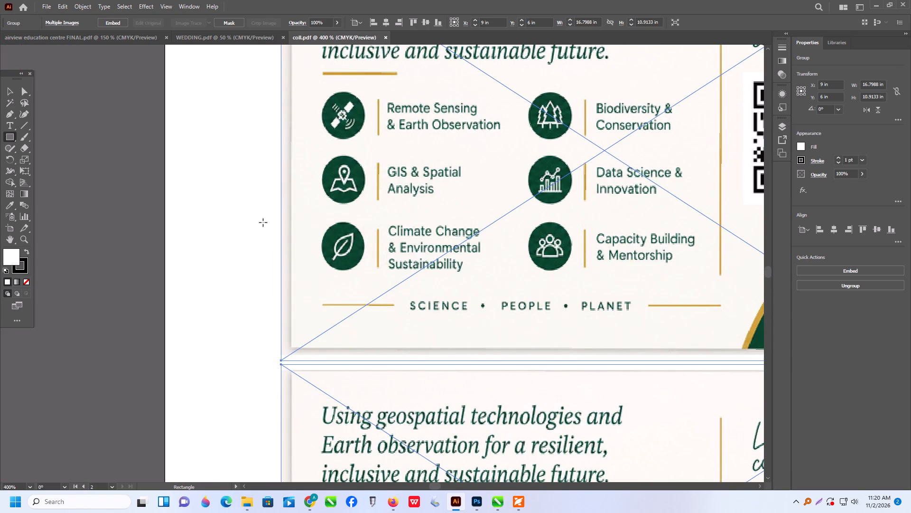
{"action": "left_click_drag", "start_coordinate": [263, 222], "coordinate": [281, 231]}
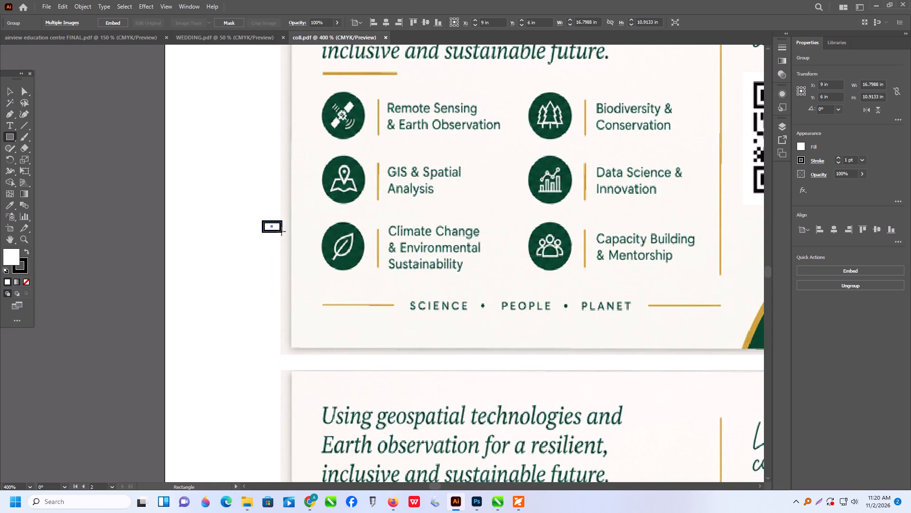
{"action": "left_click_drag", "start_coordinate": [281, 231], "coordinate": [282, 232]}
{"action": "left_click", "coordinate": [838, 162]}
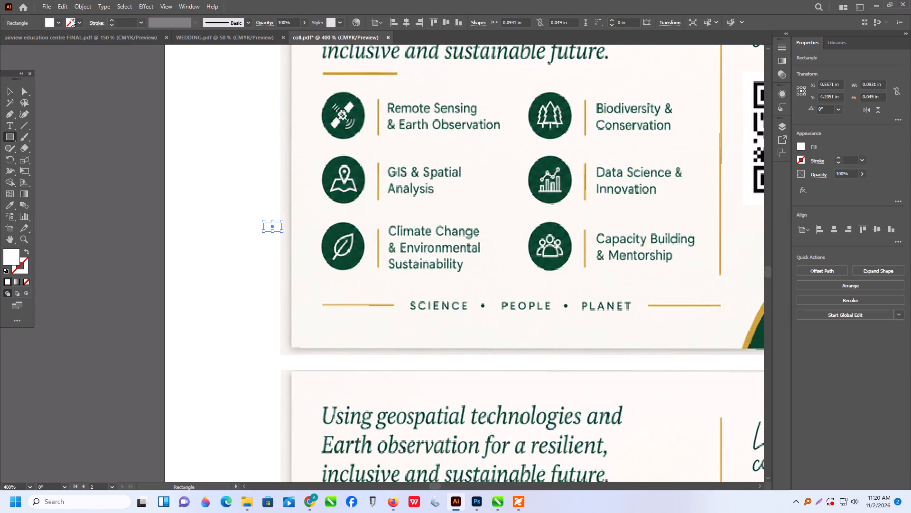
Fill the small rectangle with the dark green sampled from the leaf icon's circle on the back card.
{"action": "left_click", "coordinate": [56, 22]}
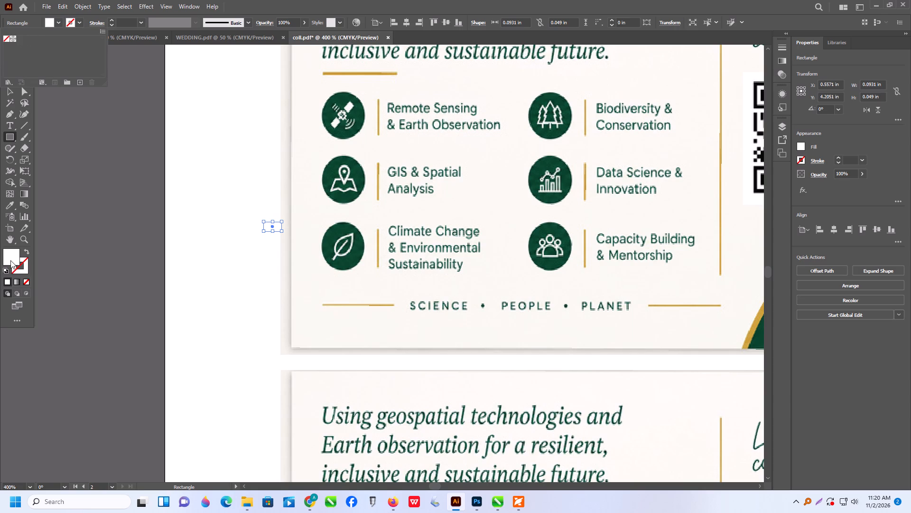
{"action": "left_click", "coordinate": [10, 260]}
{"action": "left_click_drag", "start_coordinate": [9, 204], "coordinate": [18, 206]}
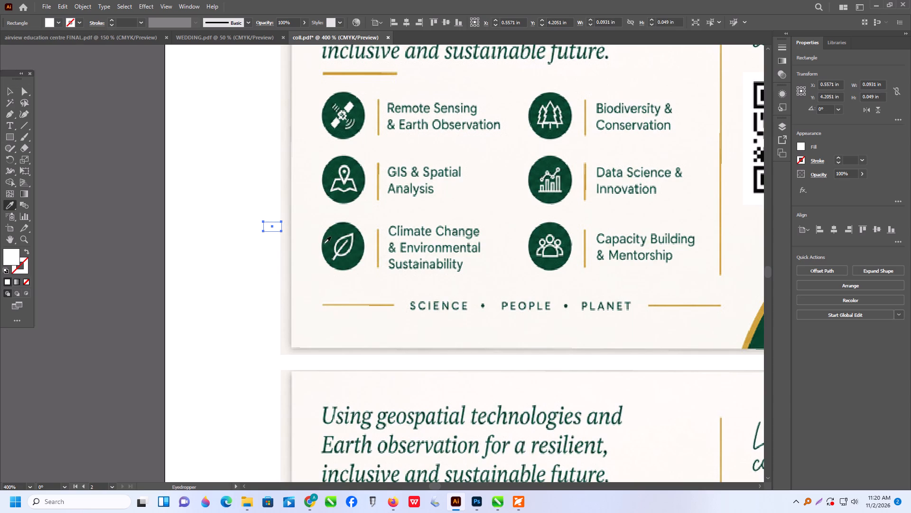
{"action": "left_click", "coordinate": [333, 242]}
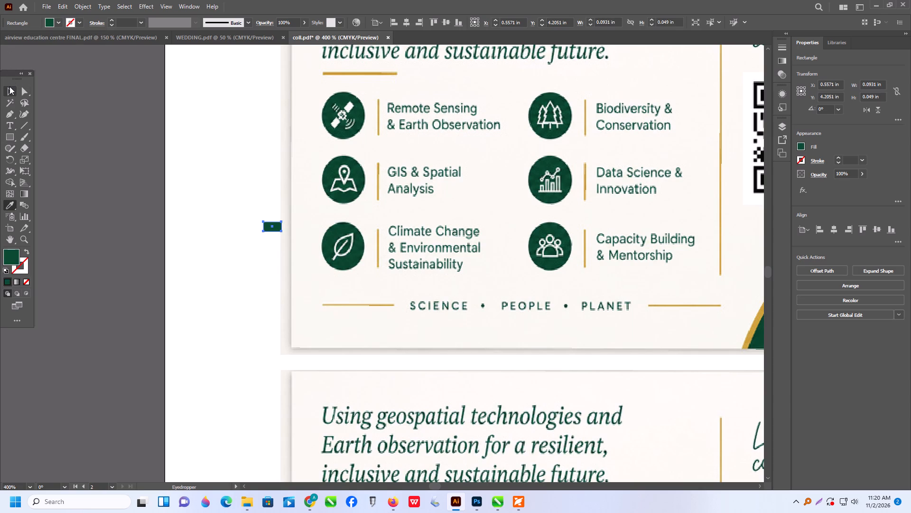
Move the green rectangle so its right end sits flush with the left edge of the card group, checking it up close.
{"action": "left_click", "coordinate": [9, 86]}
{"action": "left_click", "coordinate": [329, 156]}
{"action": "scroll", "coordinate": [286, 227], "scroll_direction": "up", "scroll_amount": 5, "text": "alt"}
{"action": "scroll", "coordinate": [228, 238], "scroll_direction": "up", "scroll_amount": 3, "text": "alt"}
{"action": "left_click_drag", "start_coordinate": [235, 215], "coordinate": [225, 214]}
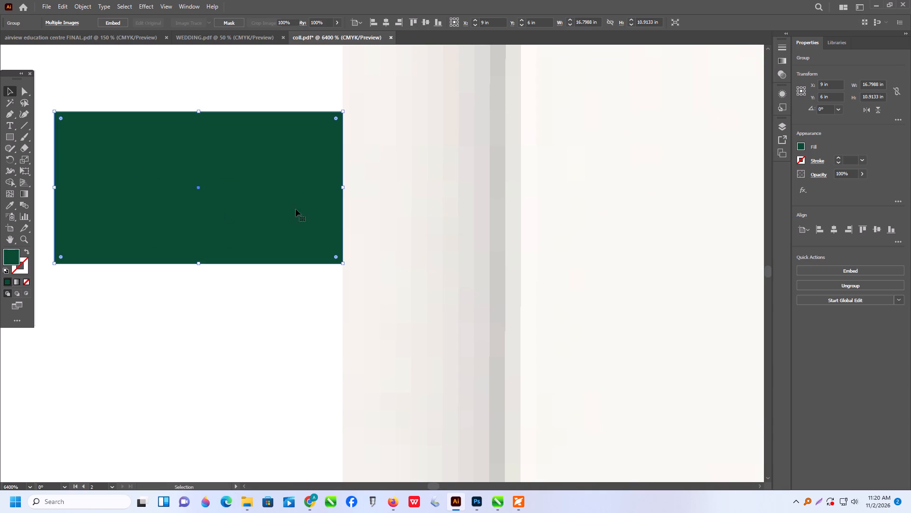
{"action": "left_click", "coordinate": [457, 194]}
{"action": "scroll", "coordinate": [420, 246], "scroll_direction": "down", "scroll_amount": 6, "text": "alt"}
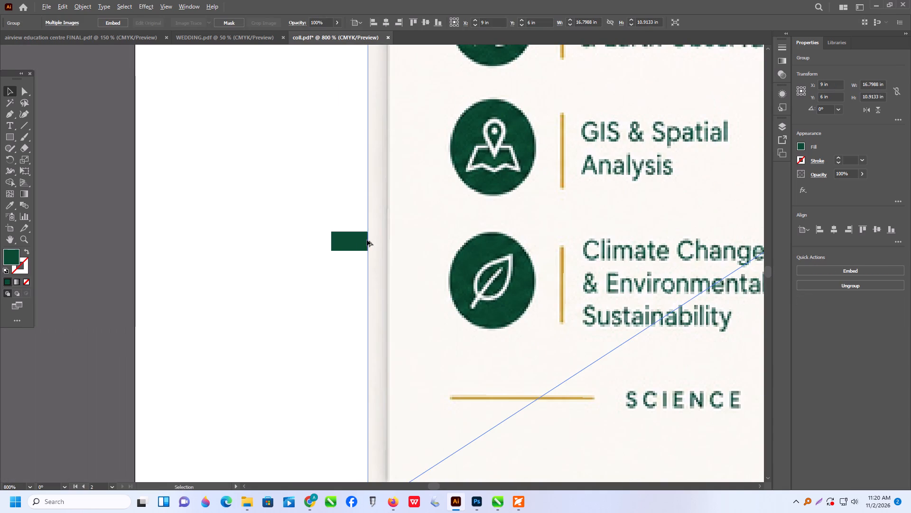
Change the document units to centimeters.
{"action": "left_click", "coordinate": [350, 240]}
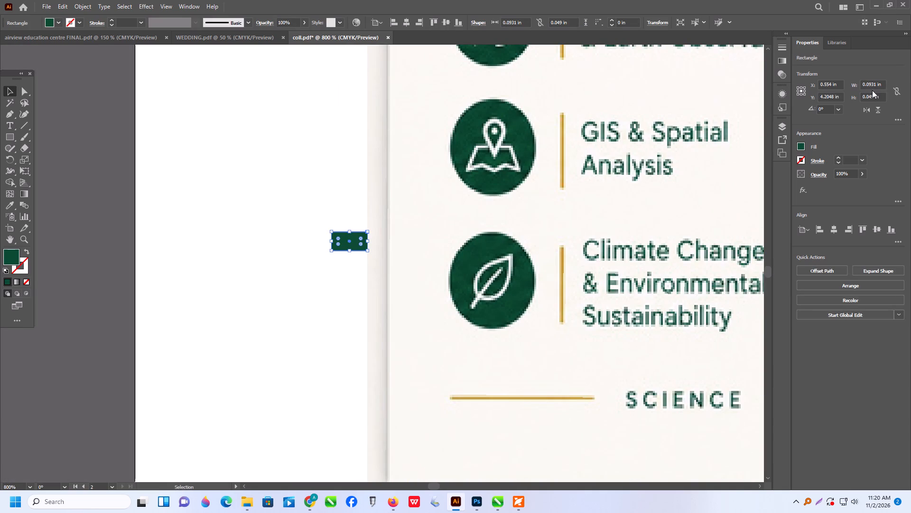
{"action": "left_click", "coordinate": [58, 107]}
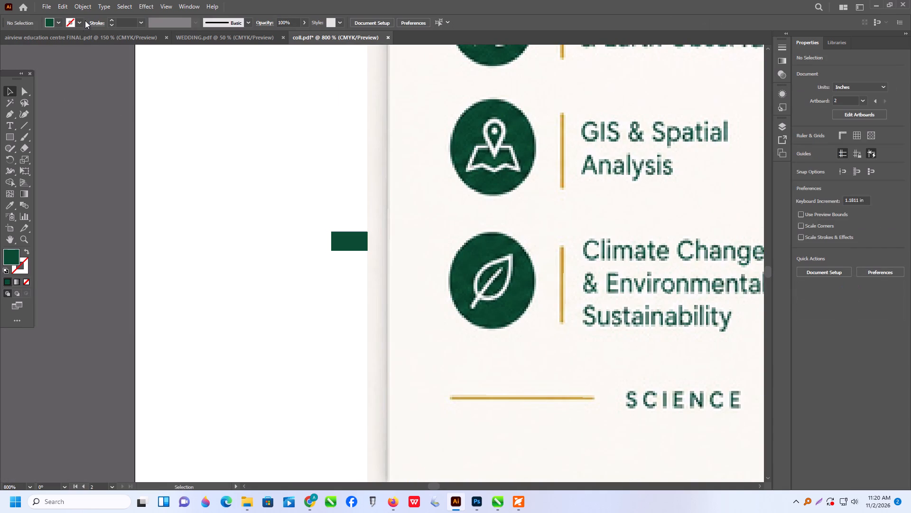
{"action": "left_click", "coordinate": [877, 83]}
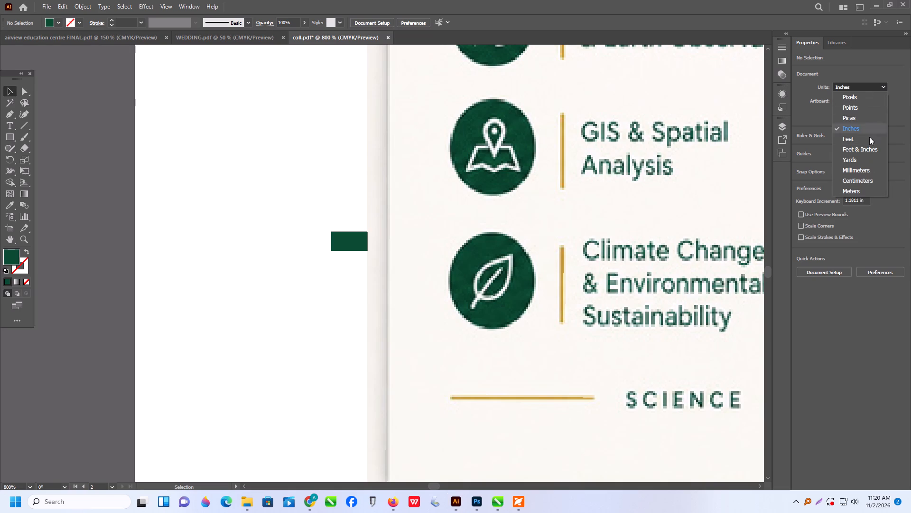
{"action": "left_click", "coordinate": [856, 180]}
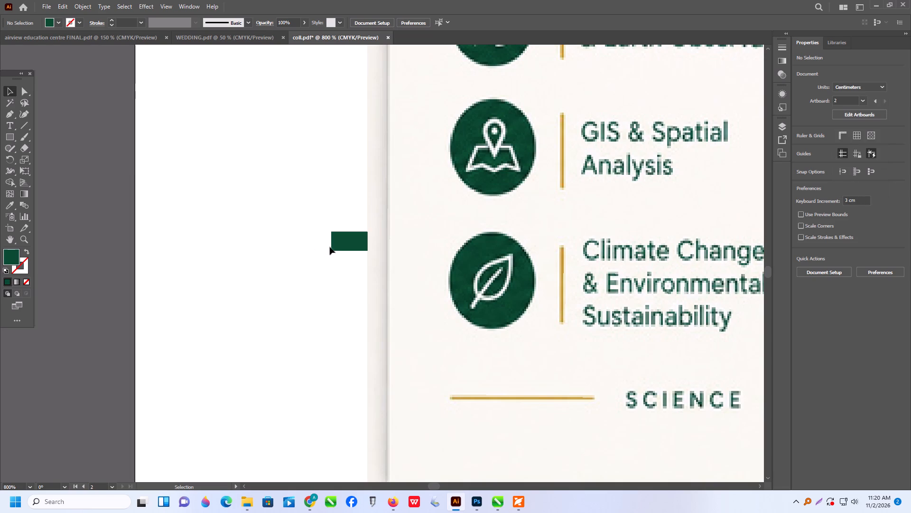
Set the green rectangle's width to 1 cm.
{"action": "left_click", "coordinate": [348, 247]}
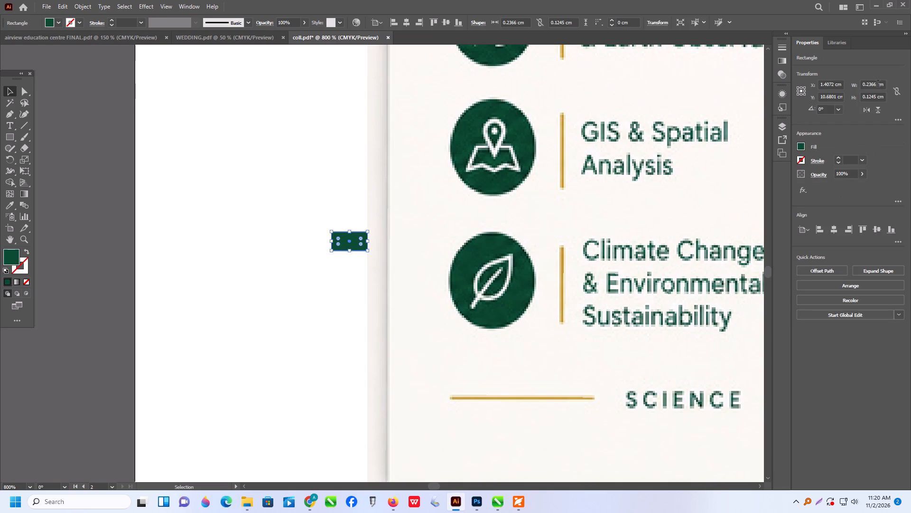
{"action": "left_click_drag", "start_coordinate": [878, 85], "coordinate": [812, 93]}
{"action": "key", "text": "1"}
{"action": "key", "text": "Return"}
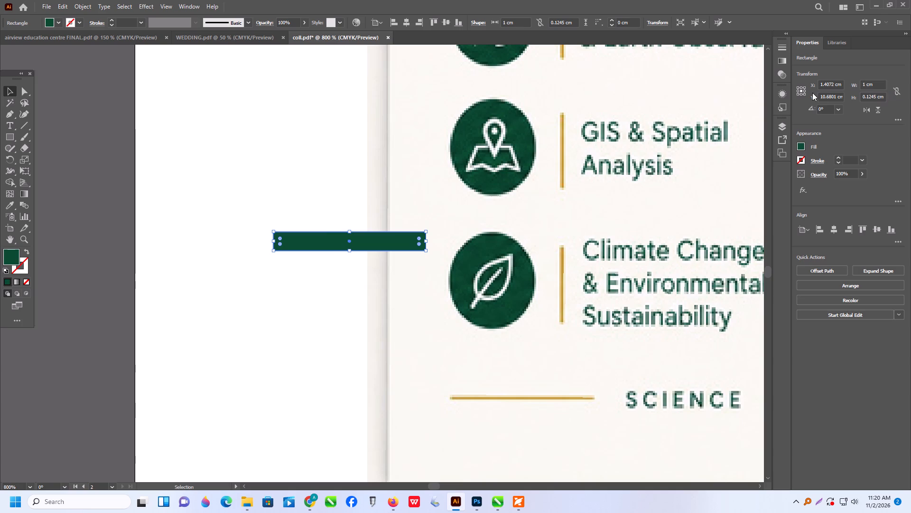
Move the green bar back into the margin so its right end touches the card group's left edge, and check the join.
{"action": "left_click_drag", "start_coordinate": [387, 239], "coordinate": [334, 236]}
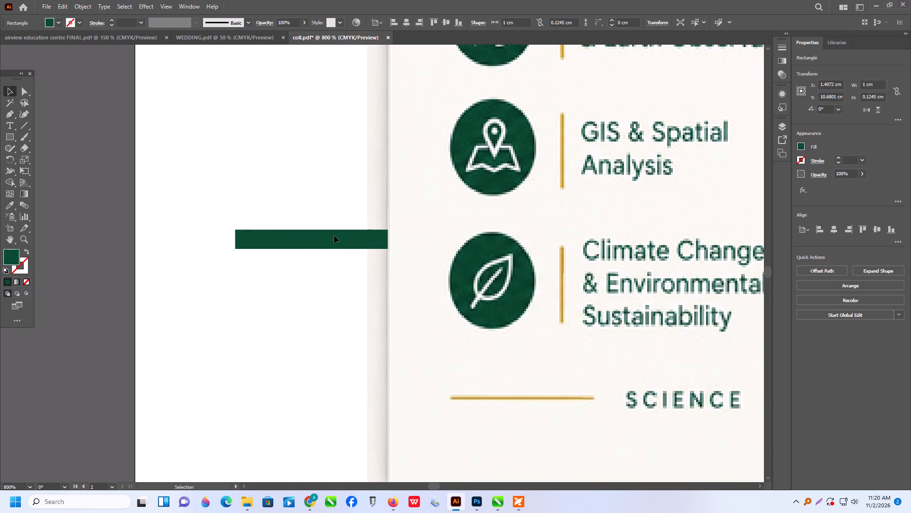
{"action": "left_click_drag", "start_coordinate": [334, 236], "coordinate": [329, 237]}
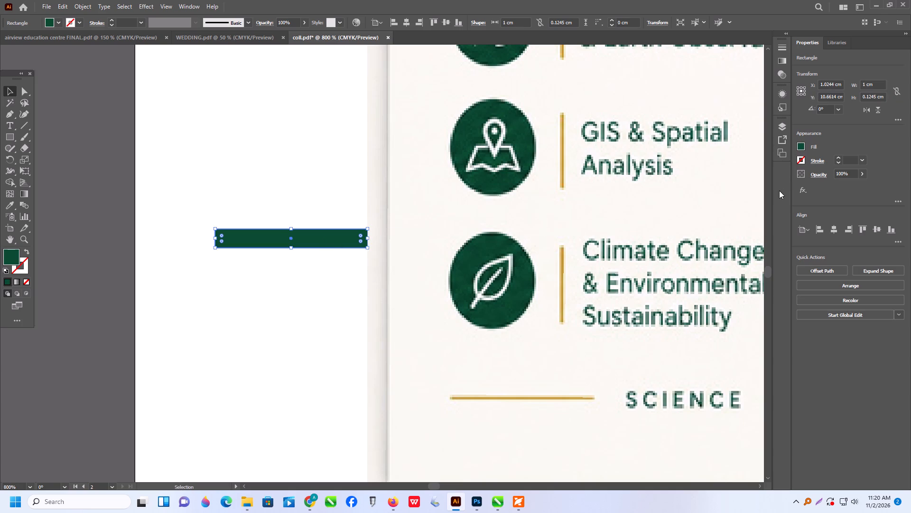
{"action": "left_click", "coordinate": [541, 205]}
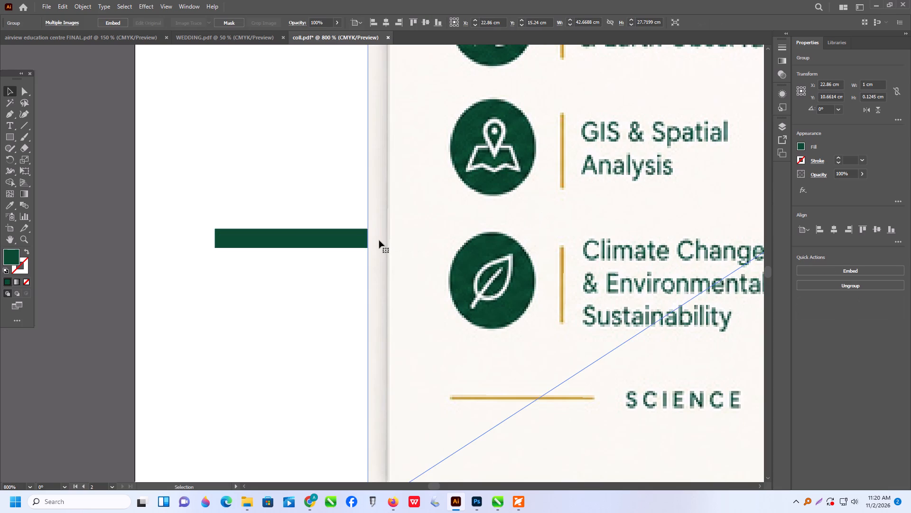
{"action": "scroll", "coordinate": [318, 247], "scroll_direction": "up", "scroll_amount": 2, "text": "alt"}
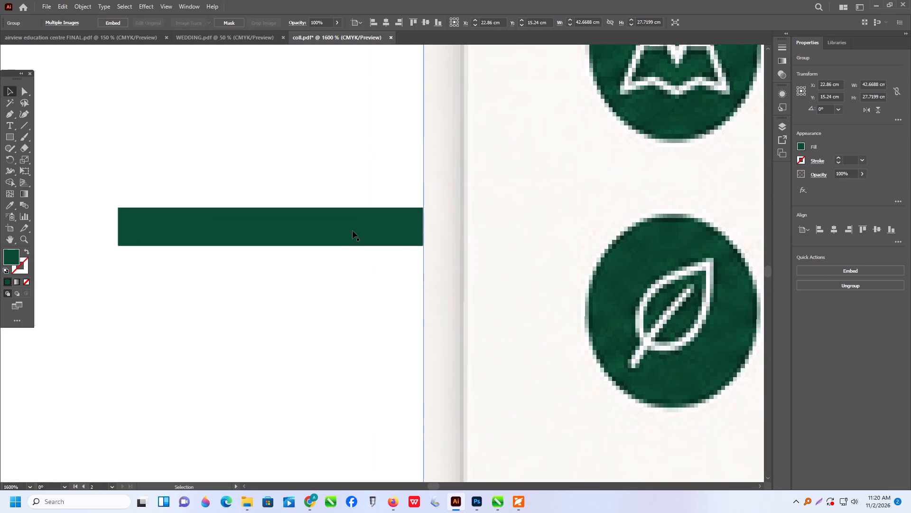
{"action": "scroll", "coordinate": [357, 244], "scroll_direction": "down", "scroll_amount": 5, "text": "alt"}
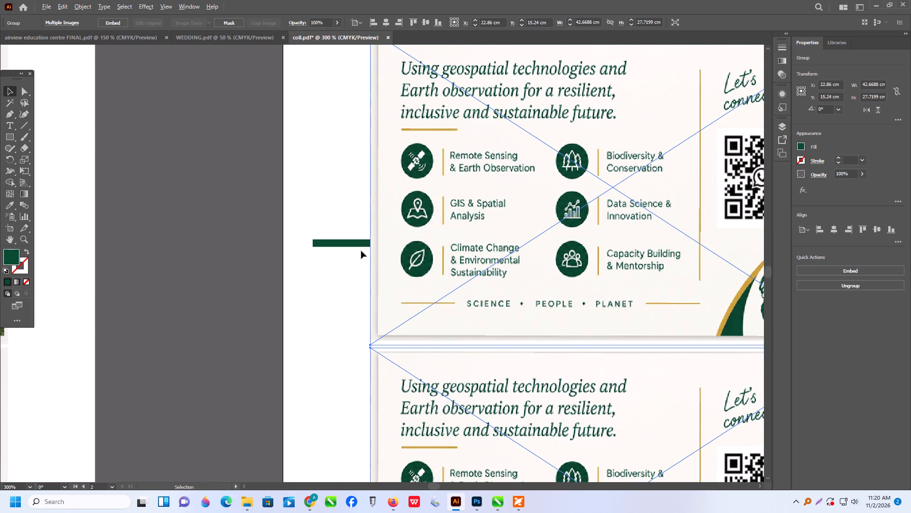
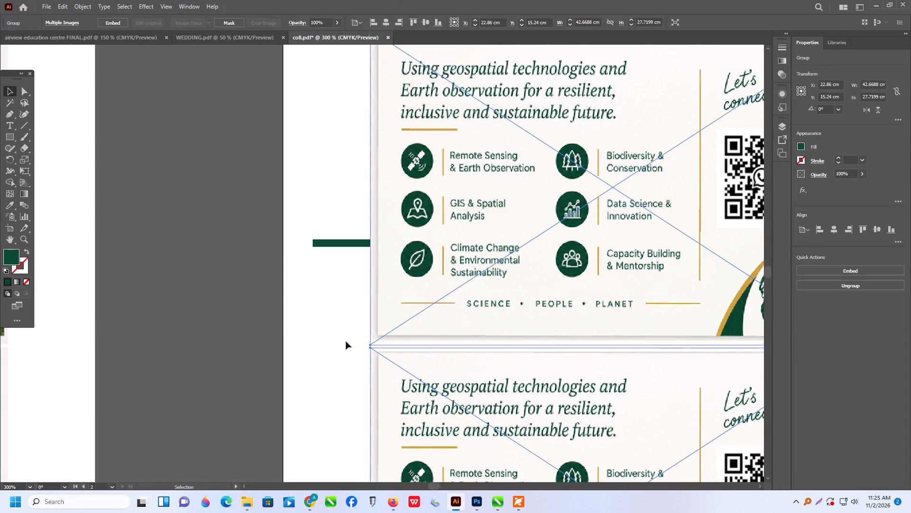
Show the rulers and place a vertical guide at the outer end of the green bar on the second artboard.
{"action": "right_click", "coordinate": [170, 208]}
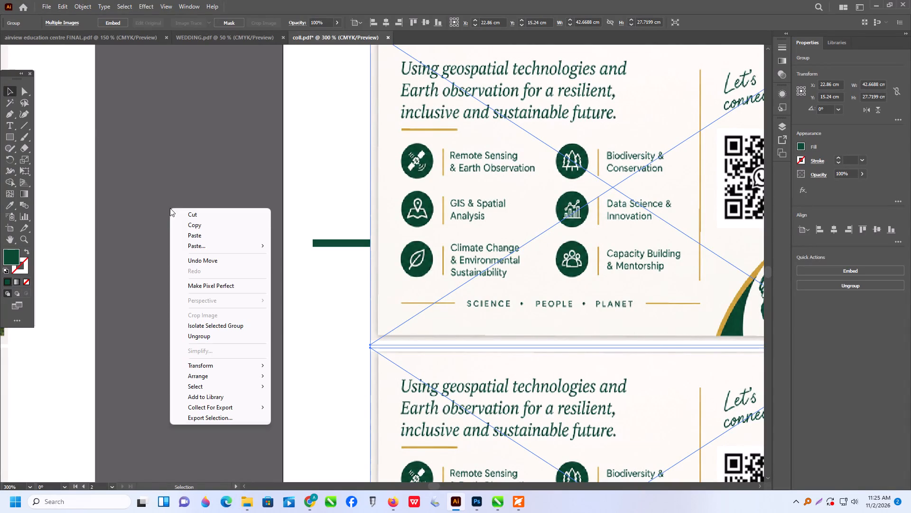
{"action": "left_click", "coordinate": [136, 238]}
{"action": "left_click", "coordinate": [136, 238]}
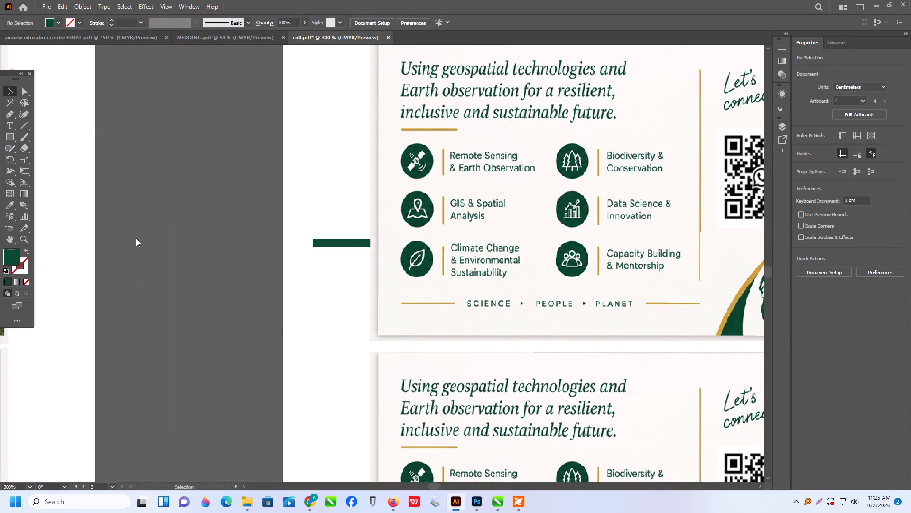
{"action": "right_click", "coordinate": [136, 238]}
{"action": "left_click", "coordinate": [177, 358]}
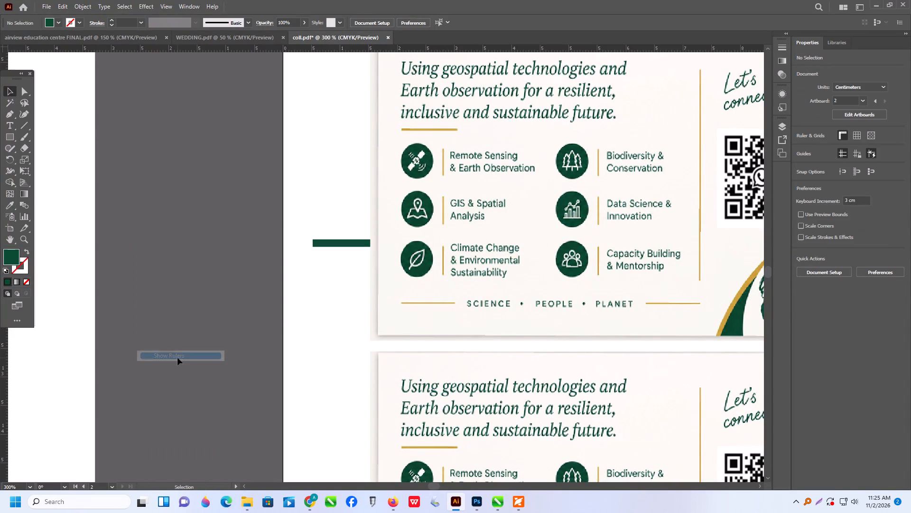
{"action": "left_click_drag", "start_coordinate": [8, 351], "coordinate": [29, 352]}
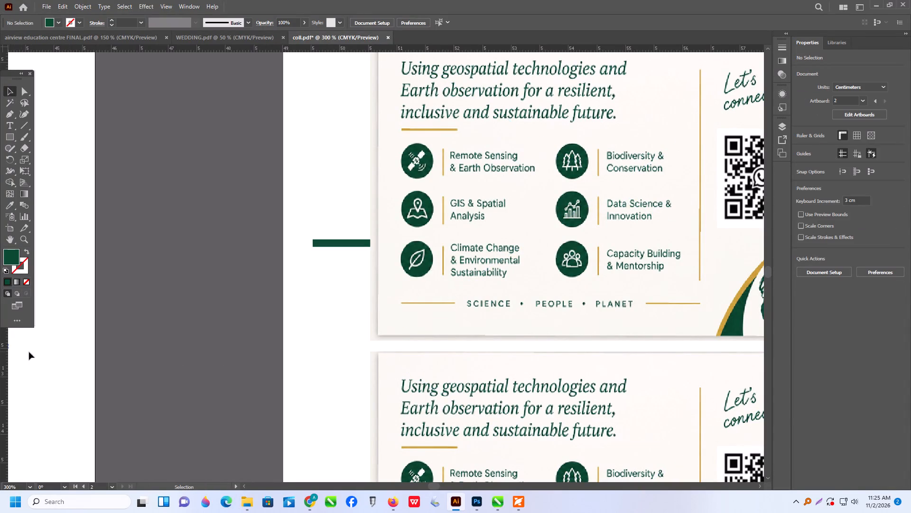
{"action": "left_click_drag", "start_coordinate": [29, 352], "coordinate": [316, 360]}
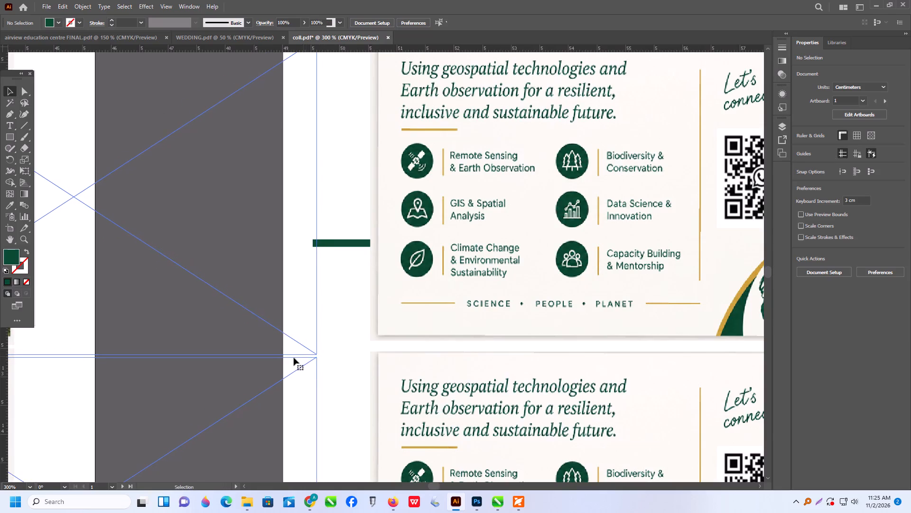
Undo the displacement of the front-side card group so it sits centred on the first artboard again.
{"action": "key", "text": "ctrl+z"}
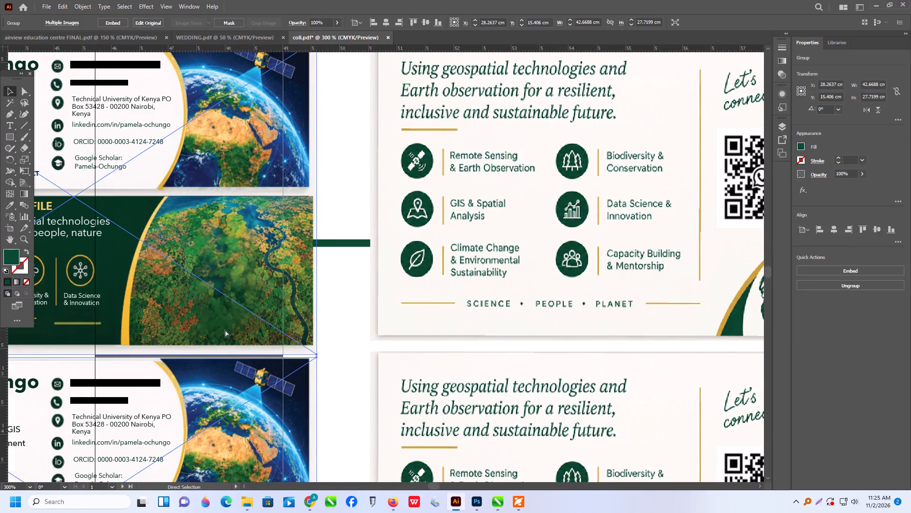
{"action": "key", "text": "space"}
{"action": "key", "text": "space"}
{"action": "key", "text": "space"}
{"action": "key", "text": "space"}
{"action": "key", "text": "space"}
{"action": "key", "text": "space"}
Place a vertical guide at the outer end of the green bar on the second artboard, at about X 0.52 cm.
{"action": "scroll", "coordinate": [165, 271], "scroll_direction": "down", "scroll_amount": 1, "text": "alt"}
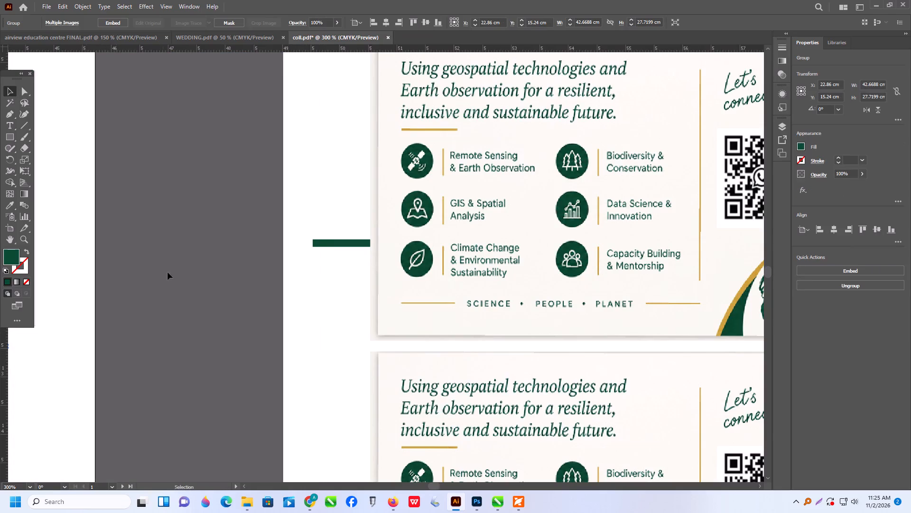
{"action": "scroll", "coordinate": [167, 272], "scroll_direction": "down", "scroll_amount": 2, "text": "alt"}
{"action": "scroll", "coordinate": [95, 124], "scroll_direction": "down", "scroll_amount": 4, "text": "alt"}
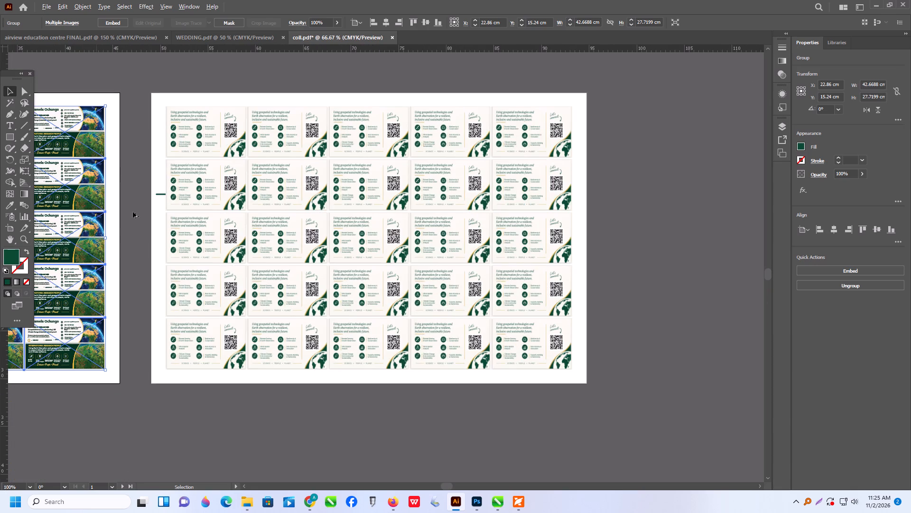
{"action": "left_click_drag", "start_coordinate": [7, 380], "coordinate": [91, 378]}
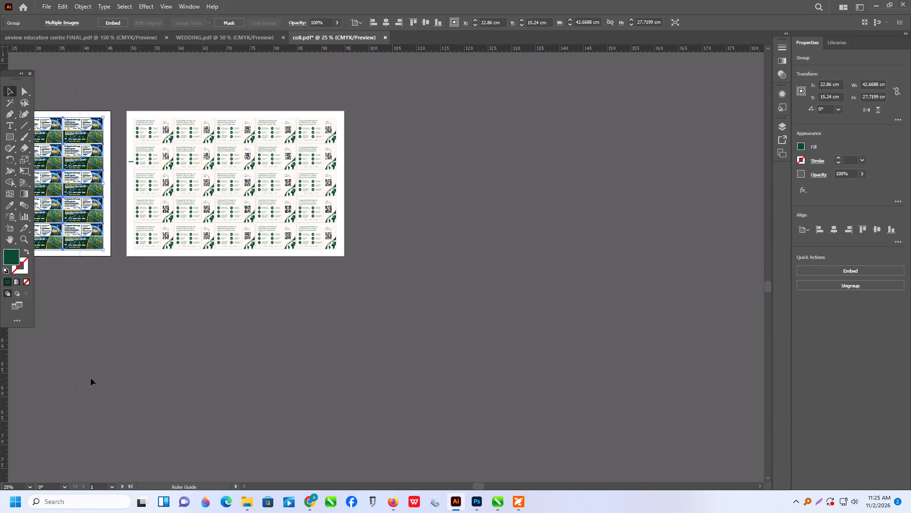
{"action": "left_click_drag", "start_coordinate": [91, 378], "coordinate": [129, 373]}
{"action": "scroll", "coordinate": [101, 190], "scroll_direction": "up", "scroll_amount": 7, "text": "alt"}
{"action": "scroll", "coordinate": [292, 198], "scroll_direction": "up", "scroll_amount": 4}
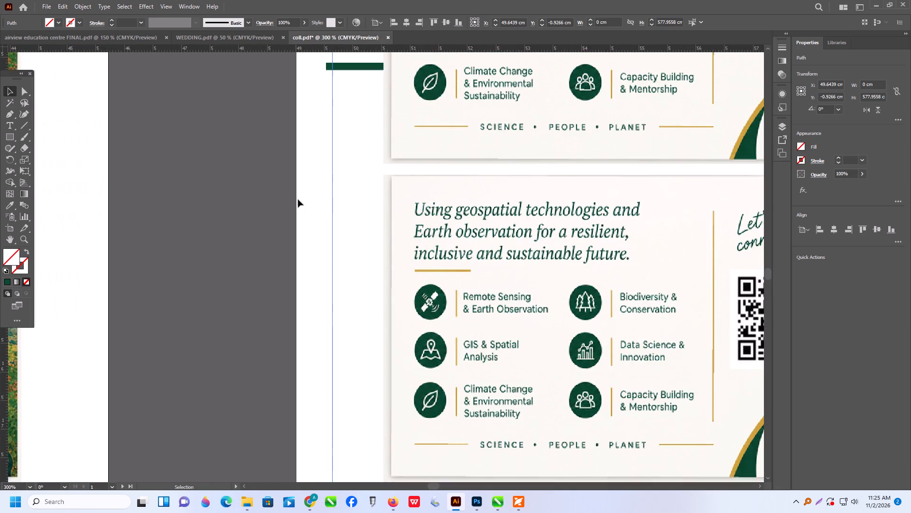
{"action": "scroll", "coordinate": [298, 199], "scroll_direction": "up", "scroll_amount": 9}
{"action": "left_click_drag", "start_coordinate": [323, 209], "coordinate": [337, 230]}
{"action": "scroll", "coordinate": [331, 220], "scroll_direction": "up", "scroll_amount": 2, "text": "alt"}
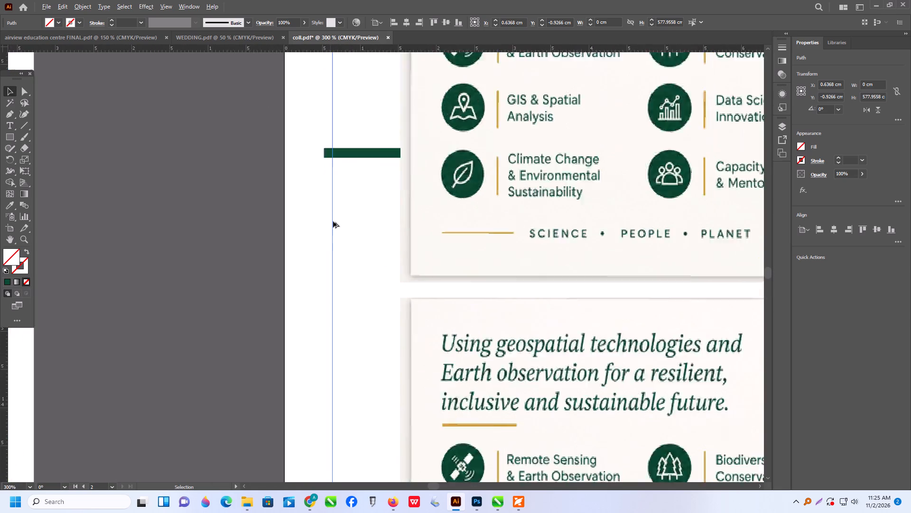
{"action": "left_click_drag", "start_coordinate": [331, 217], "coordinate": [321, 215]}
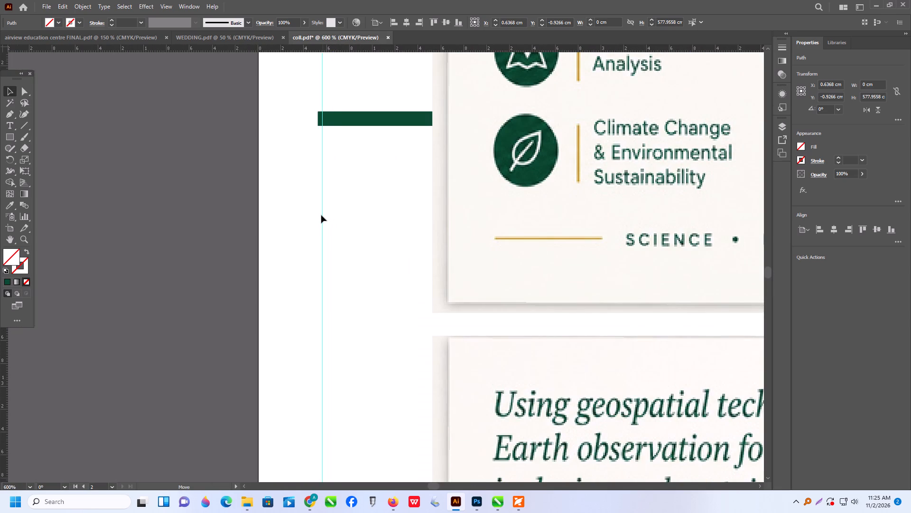
{"action": "left_click_drag", "start_coordinate": [321, 215], "coordinate": [318, 216]}
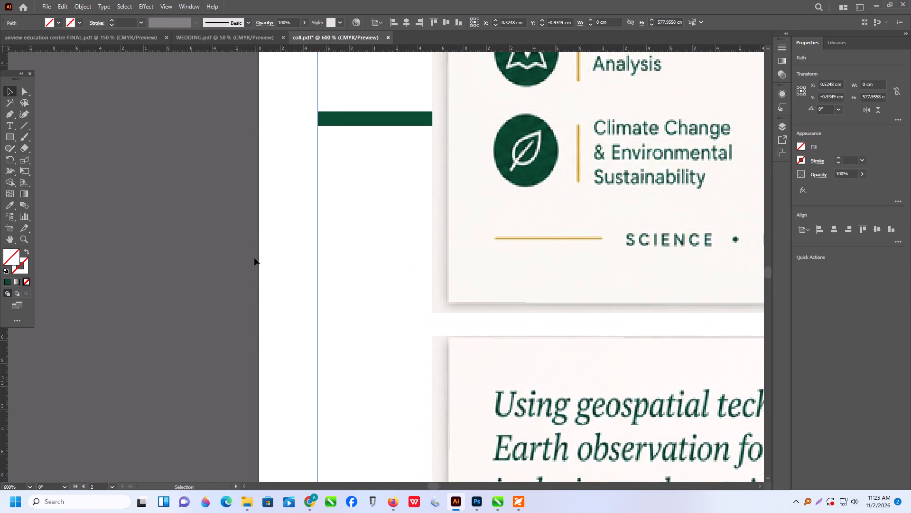
{"action": "scroll", "coordinate": [254, 258], "scroll_direction": "down", "scroll_amount": 3, "text": "alt"}
{"action": "left_click", "coordinate": [251, 273]}
Examine the second artboard's layout and how the green bar spans from the guide to the card group's edge.
{"action": "scroll", "coordinate": [251, 273], "scroll_direction": "down", "scroll_amount": 4, "text": "alt"}
{"action": "scroll", "coordinate": [272, 280], "scroll_direction": "down", "scroll_amount": 3}
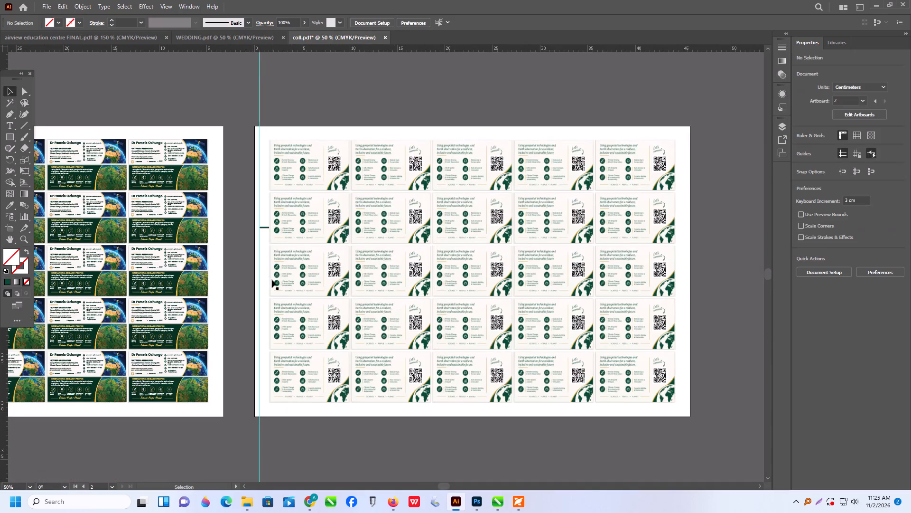
{"action": "scroll", "coordinate": [272, 280], "scroll_direction": "down", "scroll_amount": 7}
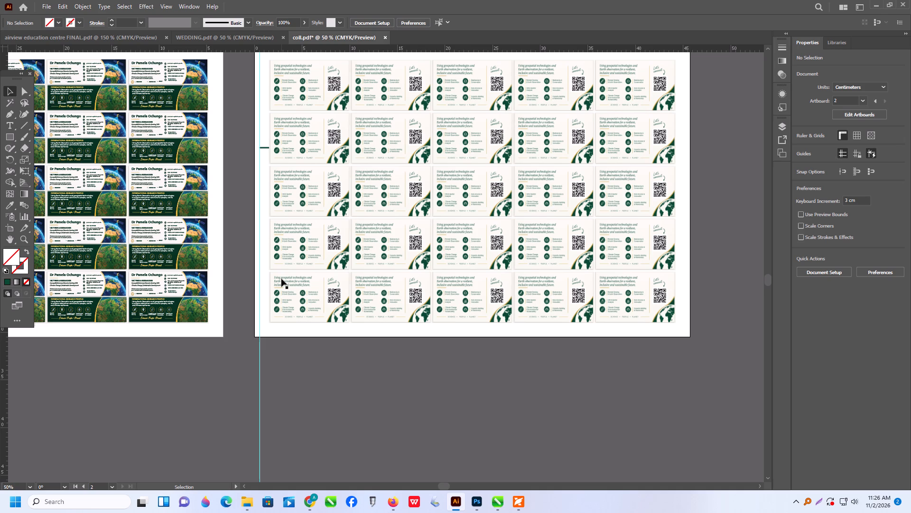
{"action": "scroll", "coordinate": [268, 150], "scroll_direction": "up", "scroll_amount": 2, "text": "alt"}
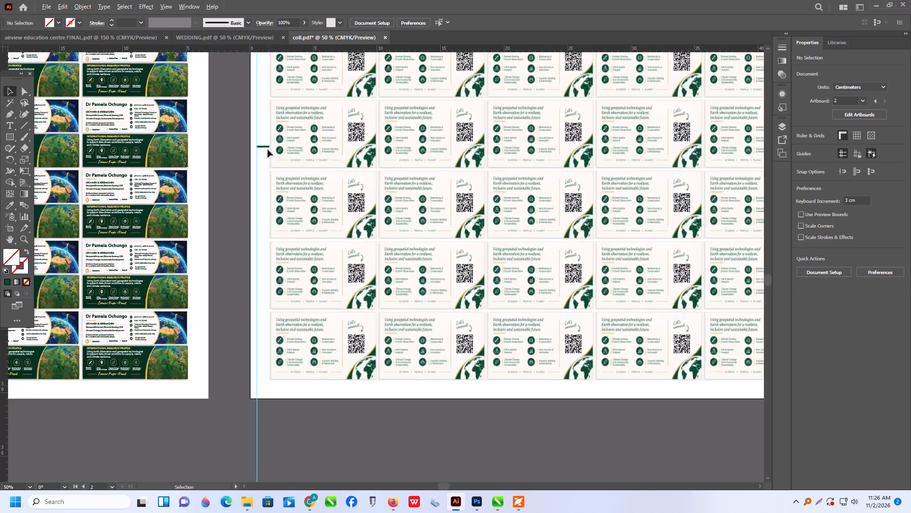
{"action": "scroll", "coordinate": [262, 145], "scroll_direction": "up", "scroll_amount": 9, "text": "alt"}
{"action": "scroll", "coordinate": [226, 192], "scroll_direction": "up", "scroll_amount": 2}
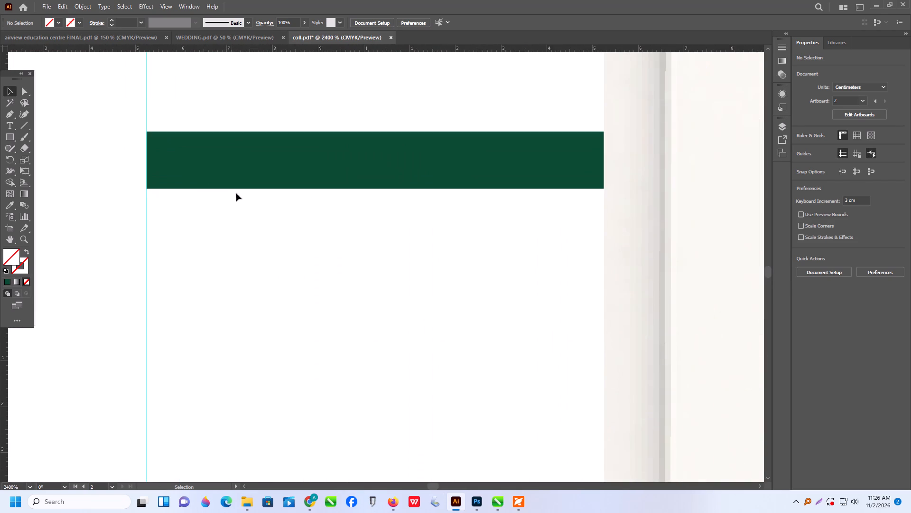
Delete the green 1 cm bar from the second artboard's margin.
{"action": "left_click", "coordinate": [614, 269]}
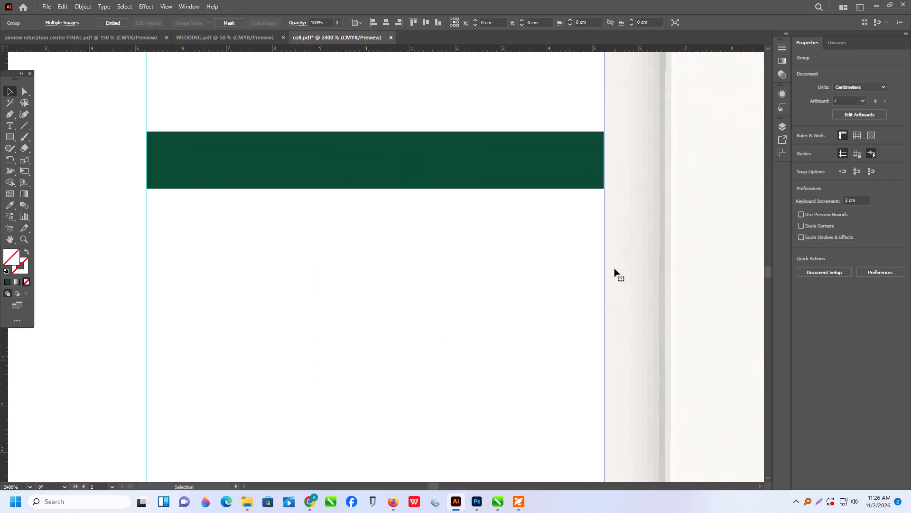
{"action": "scroll", "coordinate": [367, 295], "scroll_direction": "down", "scroll_amount": 7, "text": "alt"}
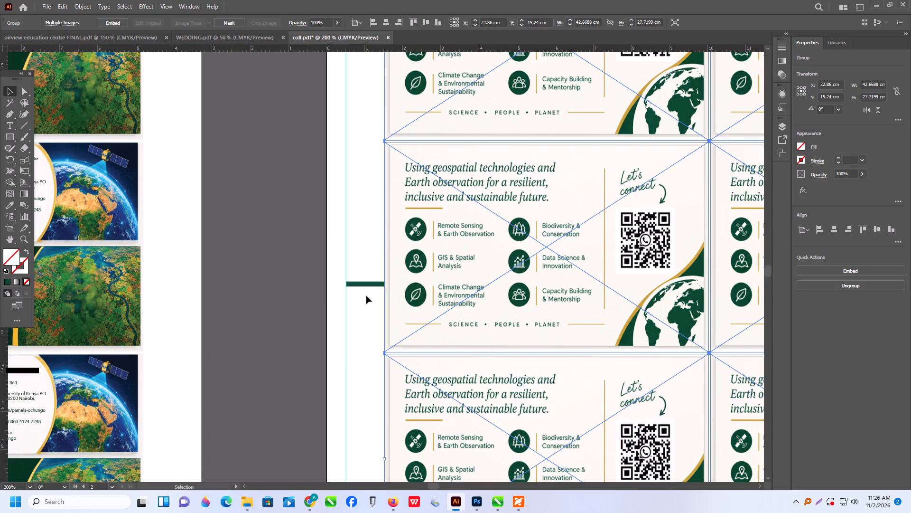
{"action": "scroll", "coordinate": [361, 306], "scroll_direction": "down", "scroll_amount": 4, "text": "alt"}
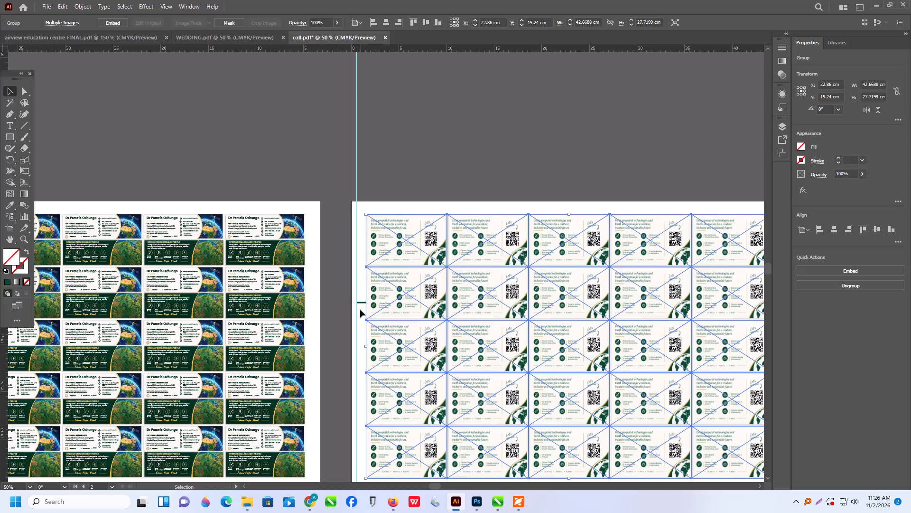
{"action": "scroll", "coordinate": [360, 294], "scroll_direction": "up", "scroll_amount": 4, "text": "alt"}
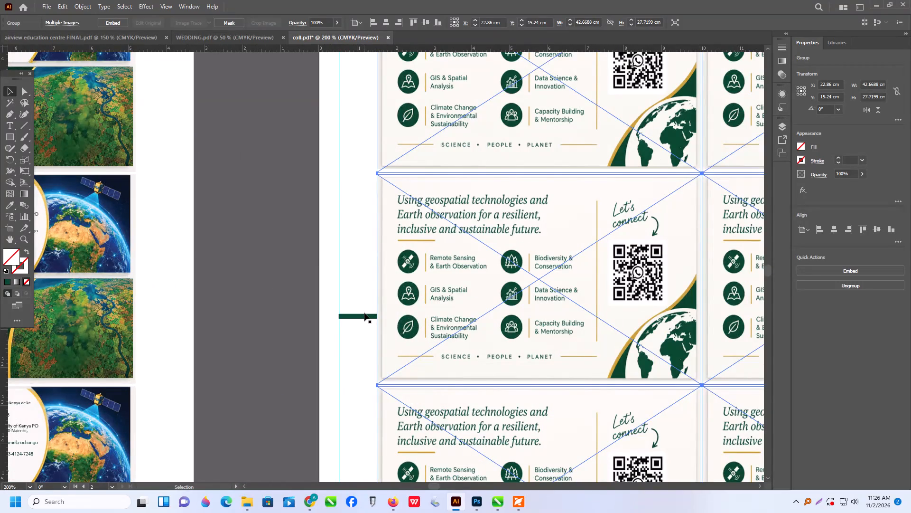
{"action": "left_click", "coordinate": [364, 313]}
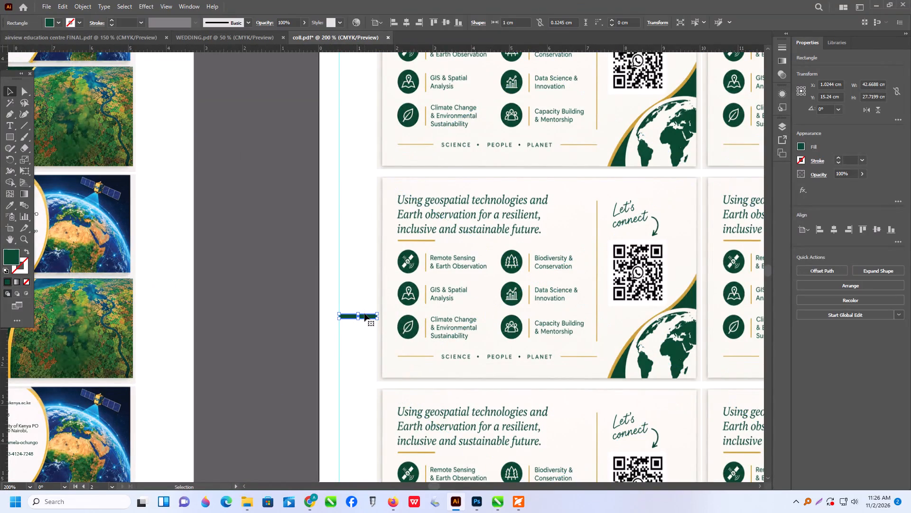
{"action": "key", "text": "Delete"}
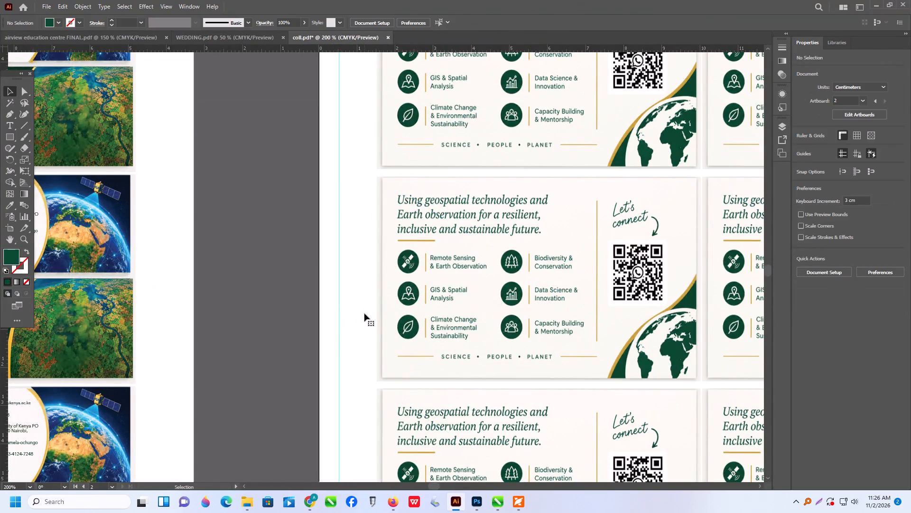
Move the group of card backs outward until its left edge sits on the vertical guide.
{"action": "left_click", "coordinate": [381, 313]}
{"action": "left_click_drag", "start_coordinate": [394, 313], "coordinate": [370, 312]}
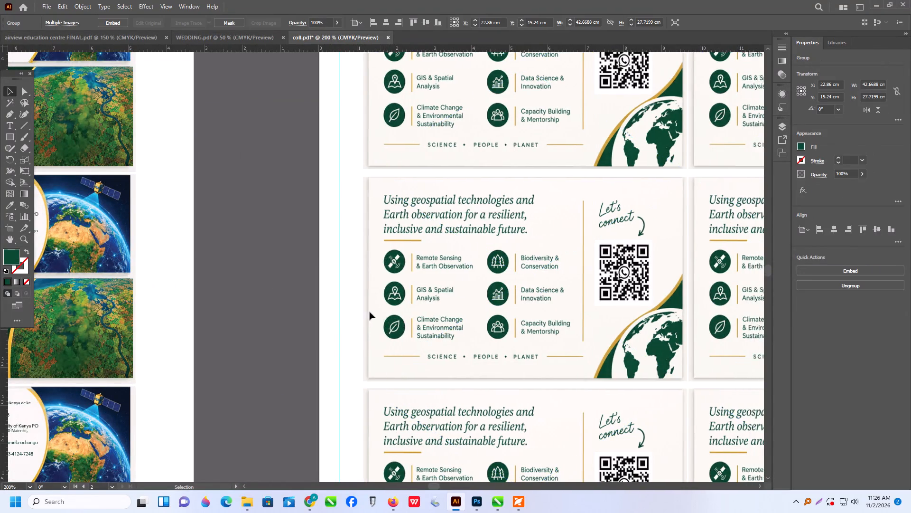
{"action": "left_click_drag", "start_coordinate": [370, 312], "coordinate": [355, 313]}
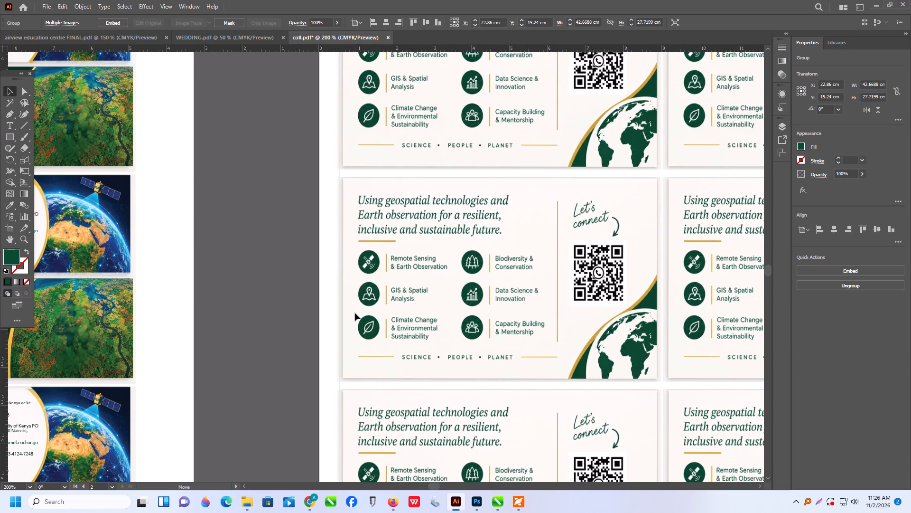
{"action": "left_click_drag", "start_coordinate": [355, 313], "coordinate": [356, 314]}
Select both artboards and align them along their top edges.
{"action": "scroll", "coordinate": [357, 319], "scroll_direction": "down", "scroll_amount": 4, "text": "alt"}
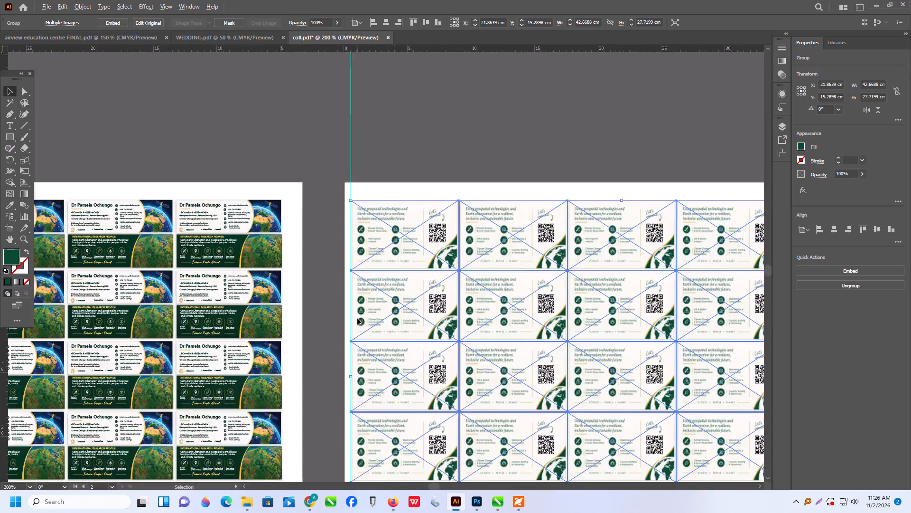
{"action": "scroll", "coordinate": [291, 282], "scroll_direction": "down", "scroll_amount": 2, "text": "shift"}
{"action": "scroll", "coordinate": [241, 248], "scroll_direction": "up", "scroll_amount": 3}
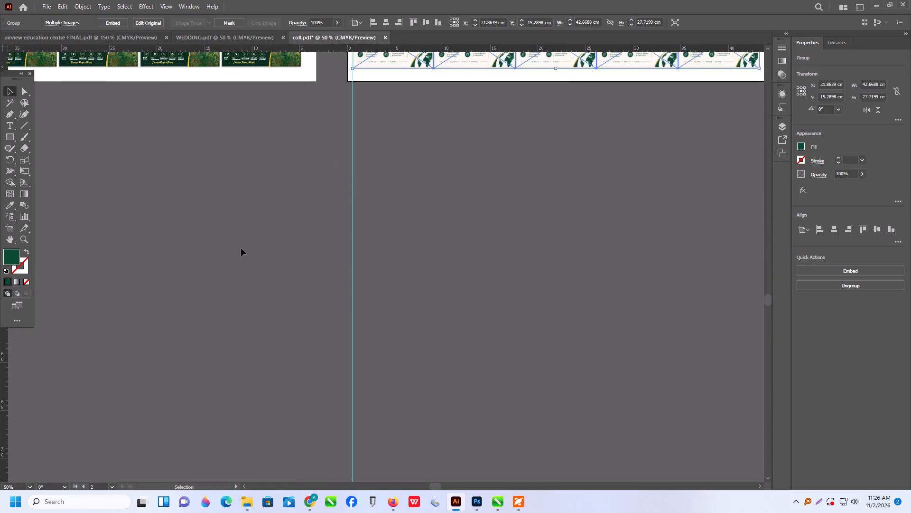
{"action": "scroll", "coordinate": [241, 248], "scroll_direction": "up", "scroll_amount": 8}
{"action": "left_click", "coordinate": [14, 230]}
{"action": "scroll", "coordinate": [242, 309], "scroll_direction": "up", "scroll_amount": 5}
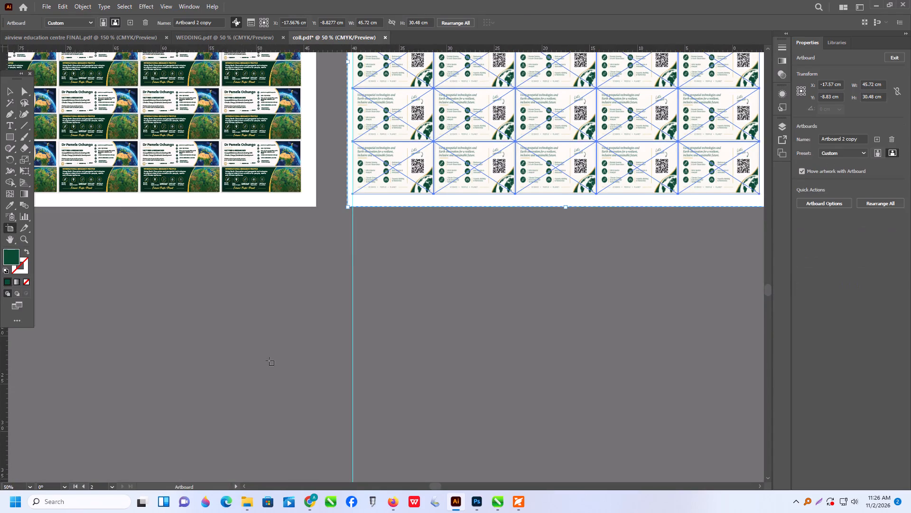
{"action": "scroll", "coordinate": [269, 361], "scroll_direction": "up", "scroll_amount": 18}
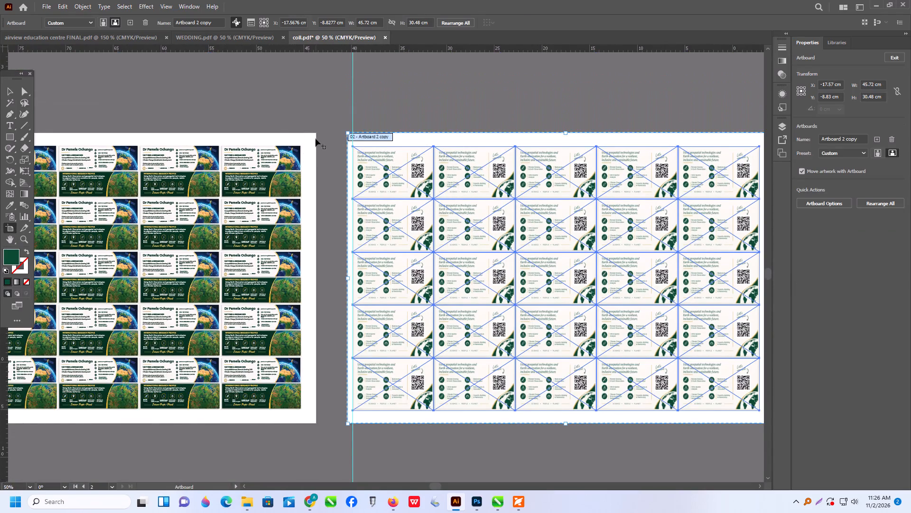
{"action": "left_click", "coordinate": [315, 138], "text": "shift"}
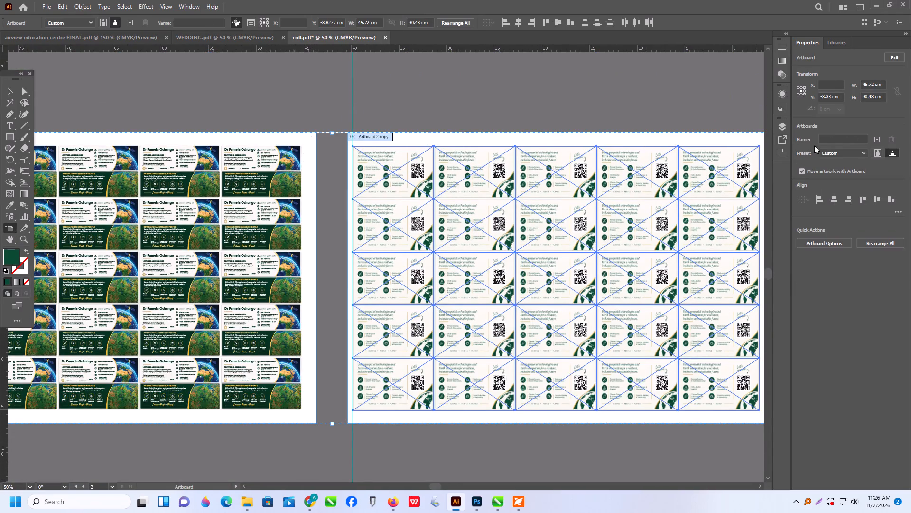
{"action": "left_click", "coordinate": [862, 198]}
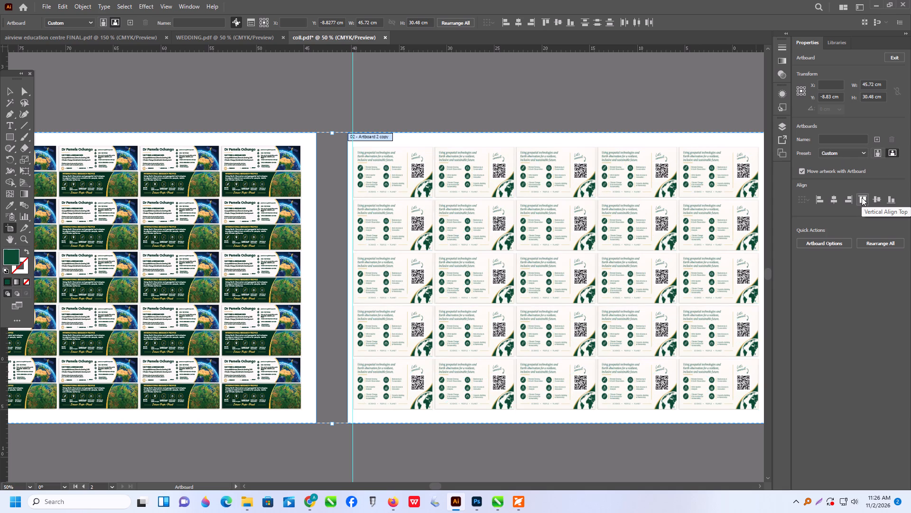
Select the front and back card groups together and examine the gaps between cards up close.
{"action": "left_click", "coordinate": [9, 93]}
{"action": "left_click", "coordinate": [429, 218]}
{"action": "left_click", "coordinate": [283, 199], "text": "shift"}
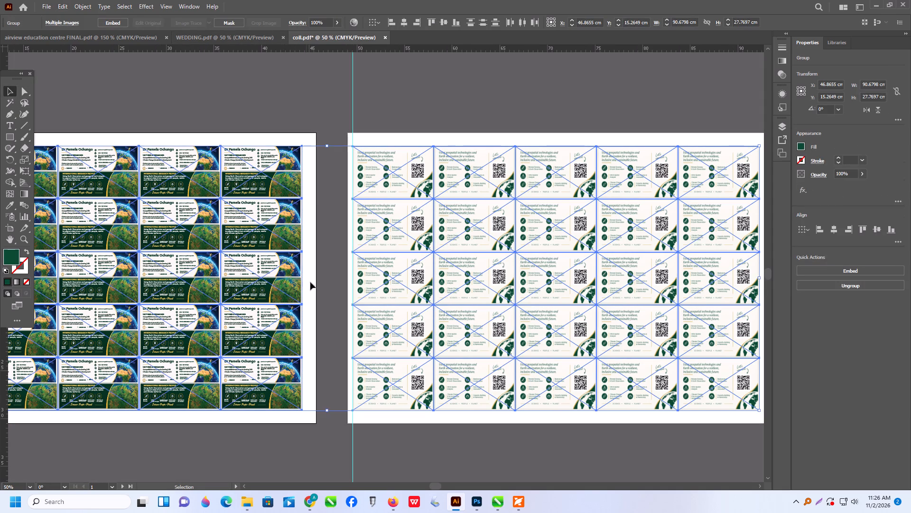
{"action": "scroll", "coordinate": [421, 353], "scroll_direction": "up", "scroll_amount": 8, "text": "alt"}
{"action": "scroll", "coordinate": [428, 391], "scroll_direction": "up", "scroll_amount": 2, "text": "alt"}
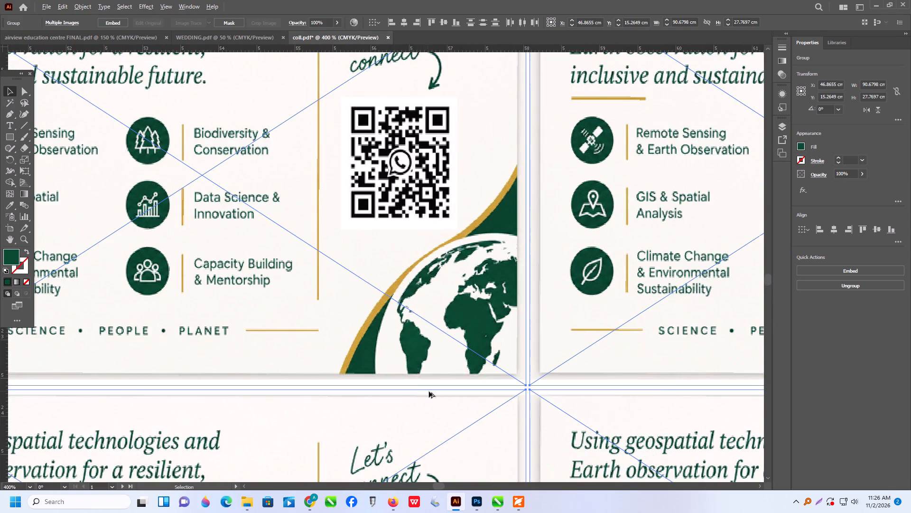
{"action": "scroll", "coordinate": [429, 391], "scroll_direction": "up", "scroll_amount": 1, "text": "alt"}
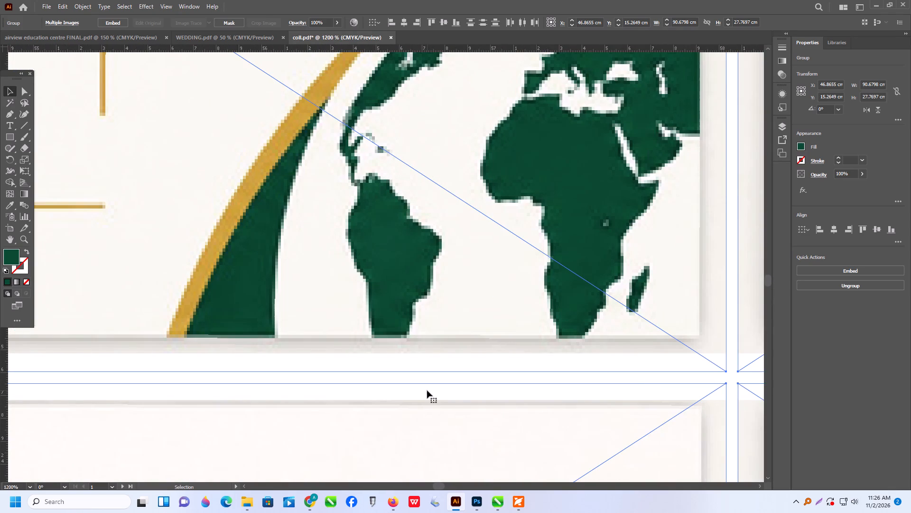
{"action": "scroll", "coordinate": [420, 391], "scroll_direction": "down", "scroll_amount": 9, "text": "alt"}
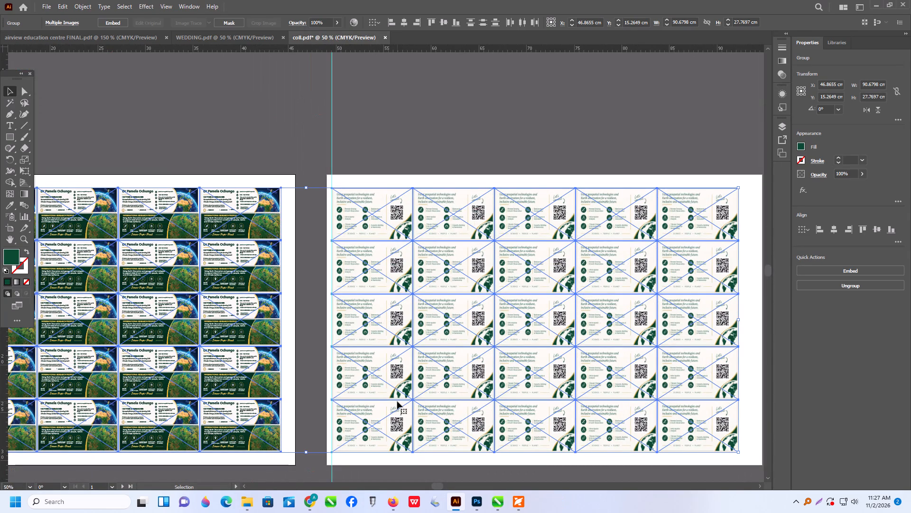
Deselect the card groups and hide the rulers.
{"action": "left_click", "coordinate": [281, 165]}
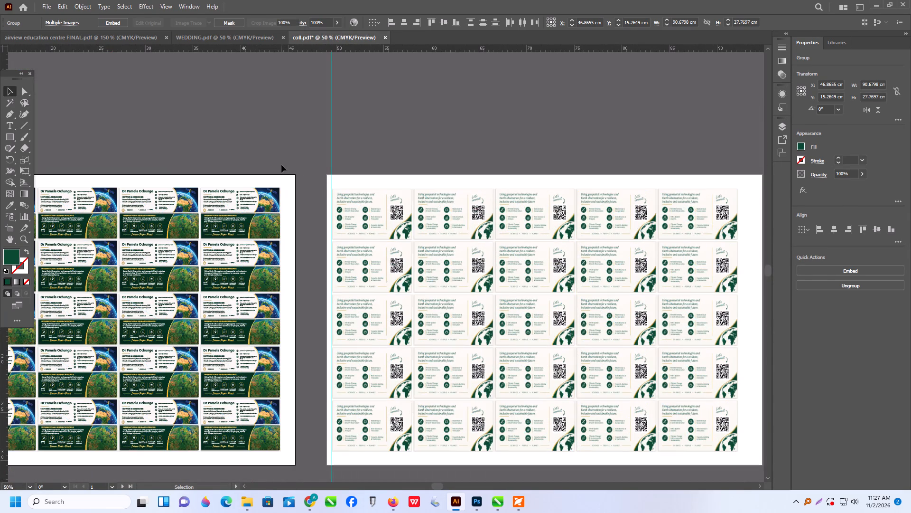
{"action": "right_click", "coordinate": [387, 125]}
{"action": "left_click", "coordinate": [492, 86]}
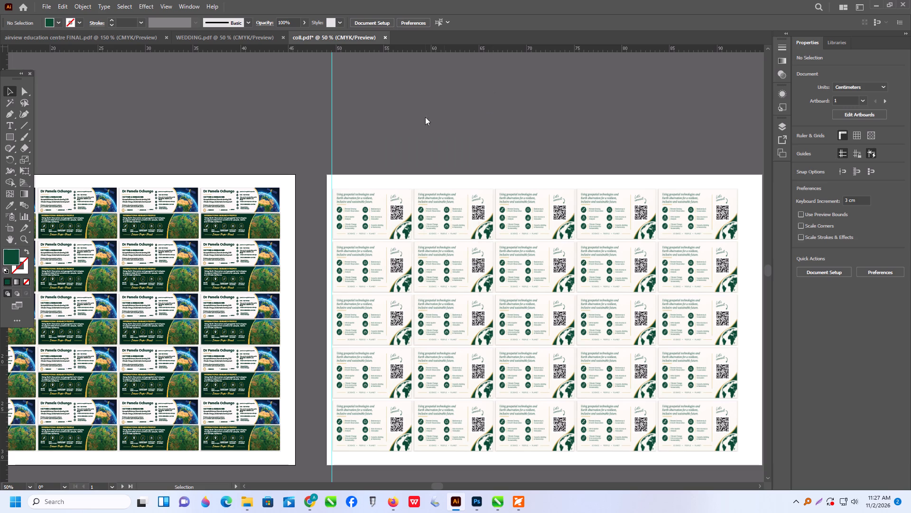
{"action": "right_click", "coordinate": [425, 117]}
{"action": "left_click", "coordinate": [465, 232]}
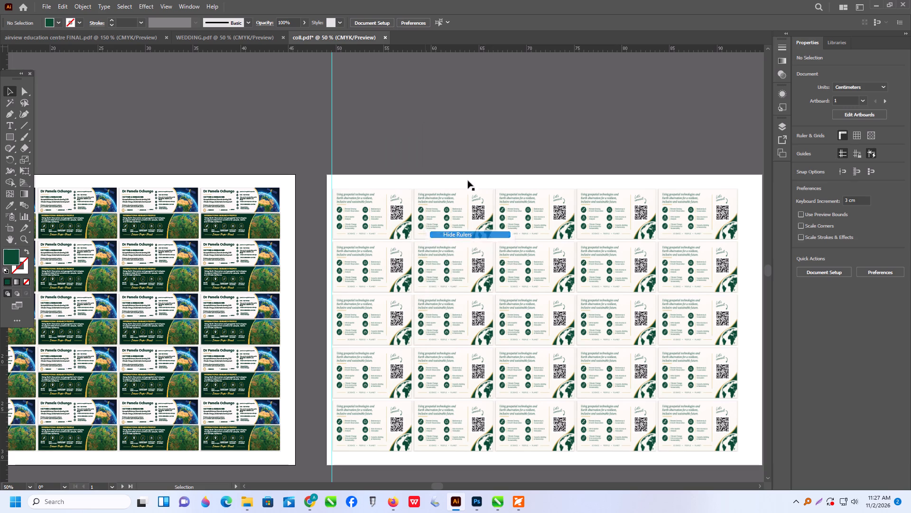
{"action": "left_click", "coordinate": [468, 136]}
{"action": "scroll", "coordinate": [464, 153], "scroll_direction": "up", "scroll_amount": 1}
{"action": "scroll", "coordinate": [443, 260], "scroll_direction": "up", "scroll_amount": 1}
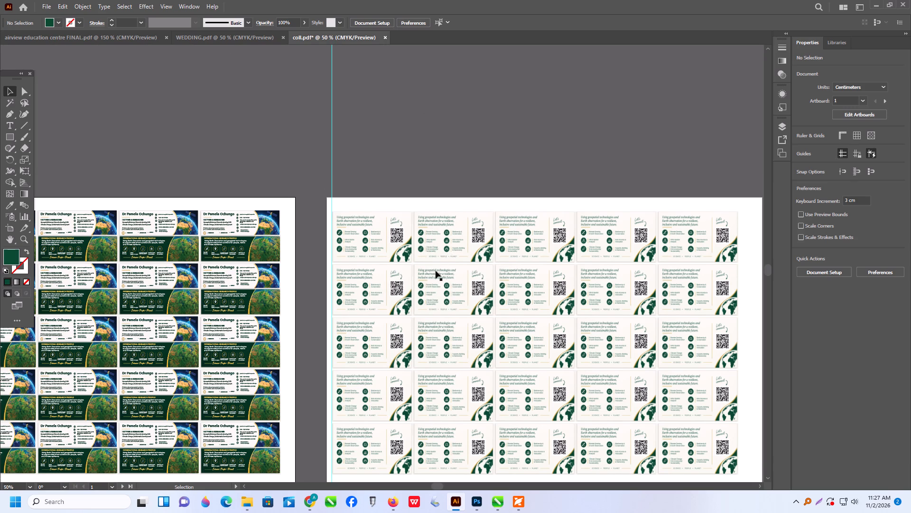
Switch to the KISAJU POSTER.cdr document in CorelDRAW.
{"action": "left_click", "coordinate": [450, 501]}
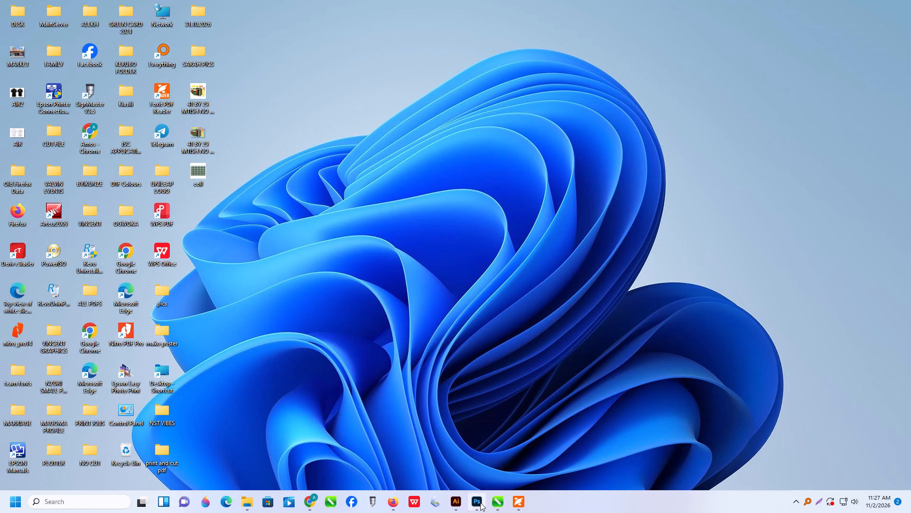
{"action": "left_click", "coordinate": [480, 503]}
{"action": "left_click", "coordinate": [493, 505]}
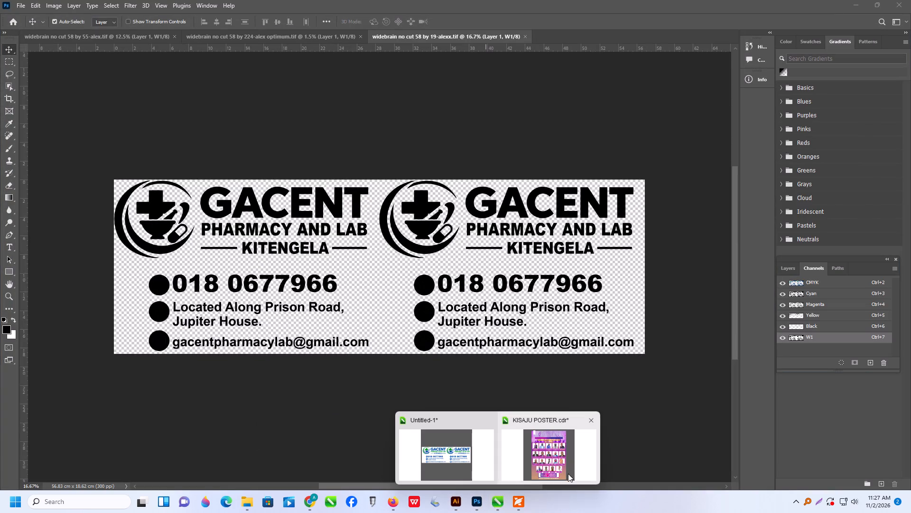
{"action": "left_click", "coordinate": [568, 474]}
Centre the bottom row's first portrait, its name plate and its name text on one vertical axis and group them.
{"action": "scroll", "coordinate": [510, 133], "scroll_direction": "up", "scroll_amount": 1}
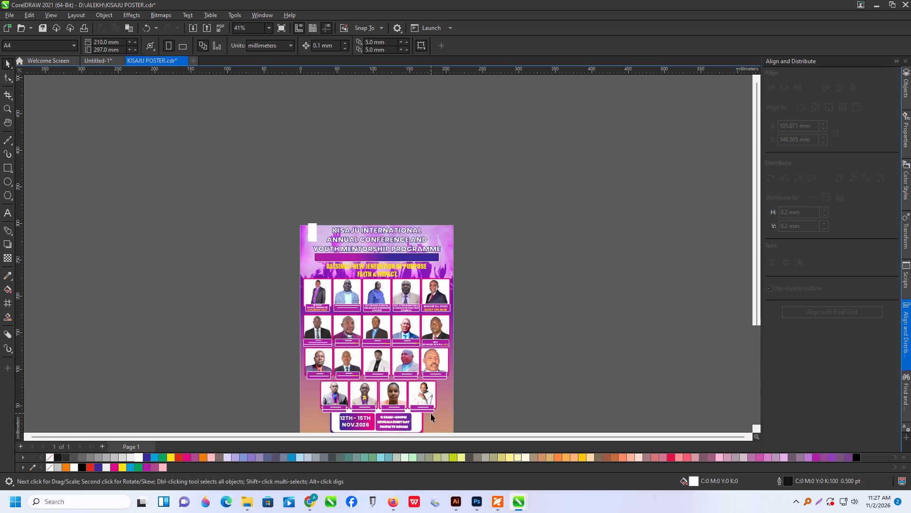
{"action": "scroll", "coordinate": [342, 378], "scroll_direction": "down", "scroll_amount": 5}
{"action": "scroll", "coordinate": [357, 371], "scroll_direction": "up", "scroll_amount": 1}
{"action": "scroll", "coordinate": [357, 371], "scroll_direction": "down", "scroll_amount": 4}
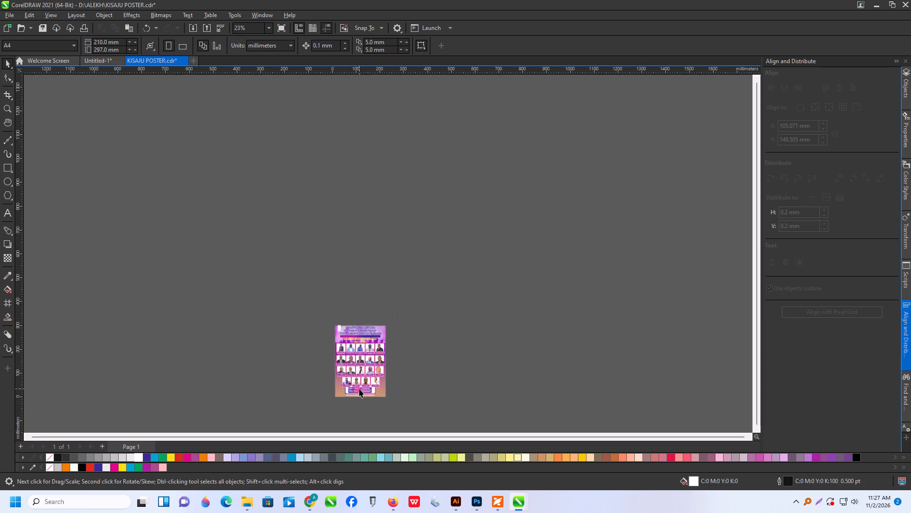
{"action": "scroll", "coordinate": [363, 399], "scroll_direction": "up", "scroll_amount": 13}
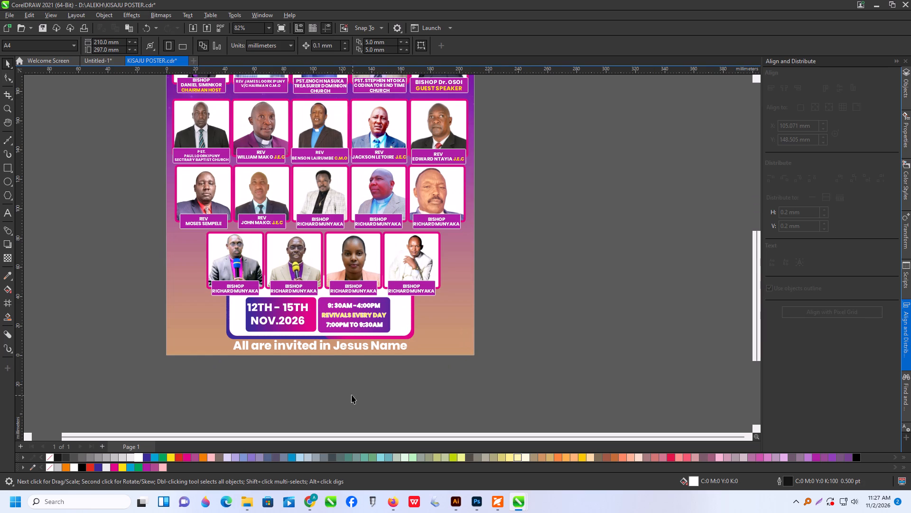
{"action": "scroll", "coordinate": [328, 387], "scroll_direction": "up", "scroll_amount": 2}
{"action": "left_click", "coordinate": [231, 258]}
{"action": "scroll", "coordinate": [204, 237], "scroll_direction": "up", "scroll_amount": 1}
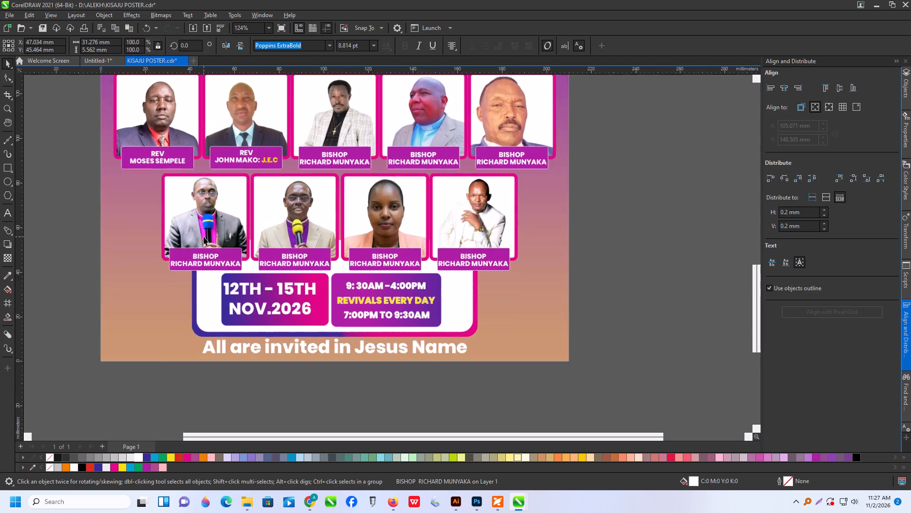
{"action": "scroll", "coordinate": [204, 237], "scroll_direction": "up", "scroll_amount": 5}
{"action": "left_click", "coordinate": [177, 255], "text": "shift"}
{"action": "left_click", "coordinate": [214, 207], "text": "shift"}
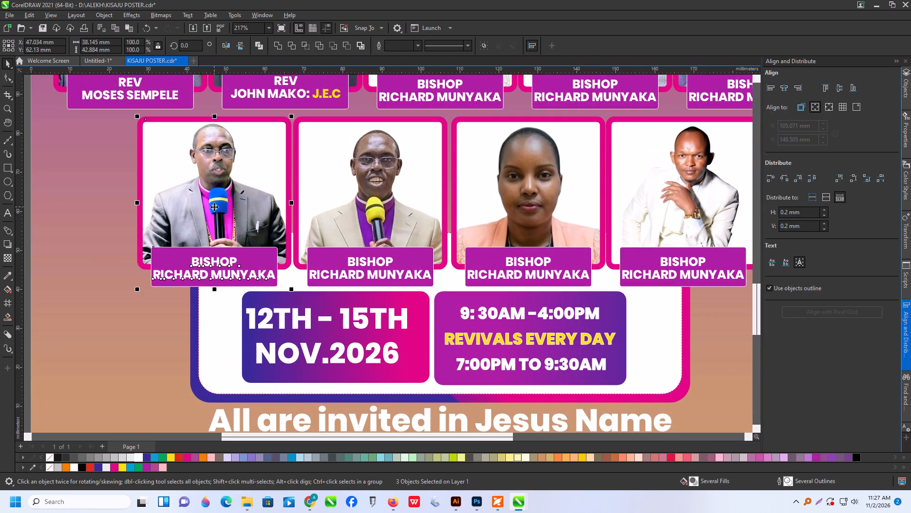
{"action": "key", "text": "c"}
{"action": "key", "text": "ctrl+g"}
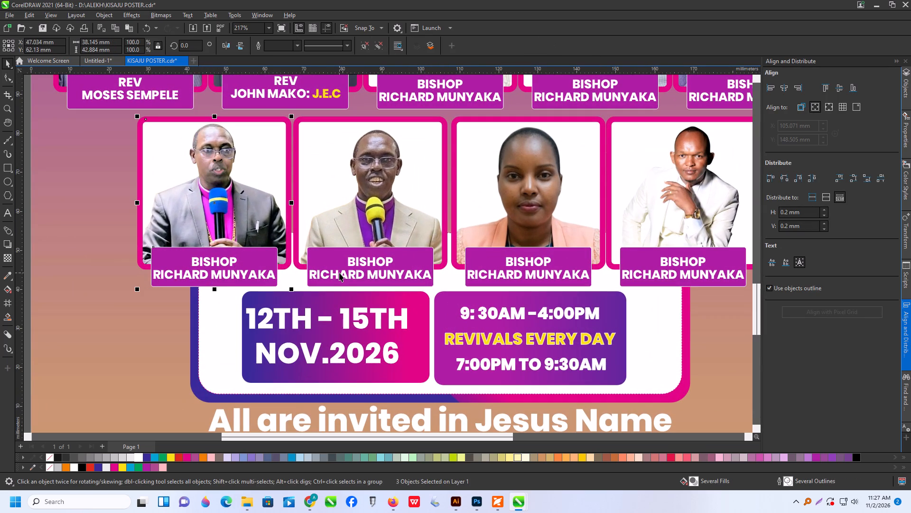
Undo the last change to the bottom row's first portrait, name plate and name text, and deselect them.
{"action": "key", "text": "ctrl+z"}
{"action": "scroll", "coordinate": [142, 376], "scroll_direction": "down", "scroll_amount": 3}
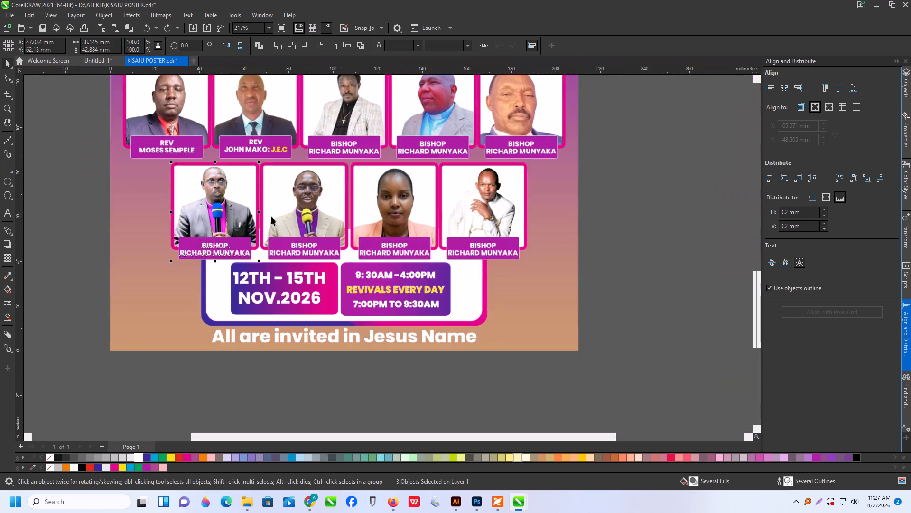
{"action": "scroll", "coordinate": [271, 217], "scroll_direction": "down", "scroll_amount": 5}
{"action": "left_click", "coordinate": [548, 196]}
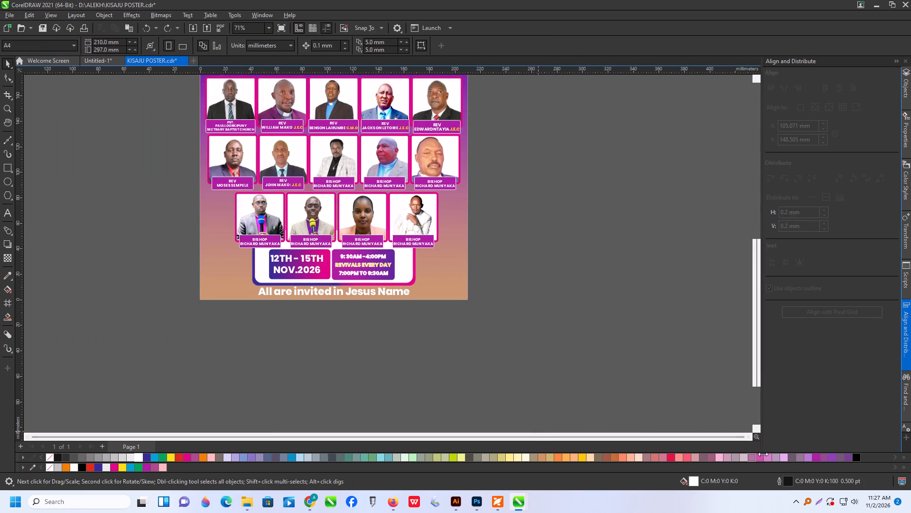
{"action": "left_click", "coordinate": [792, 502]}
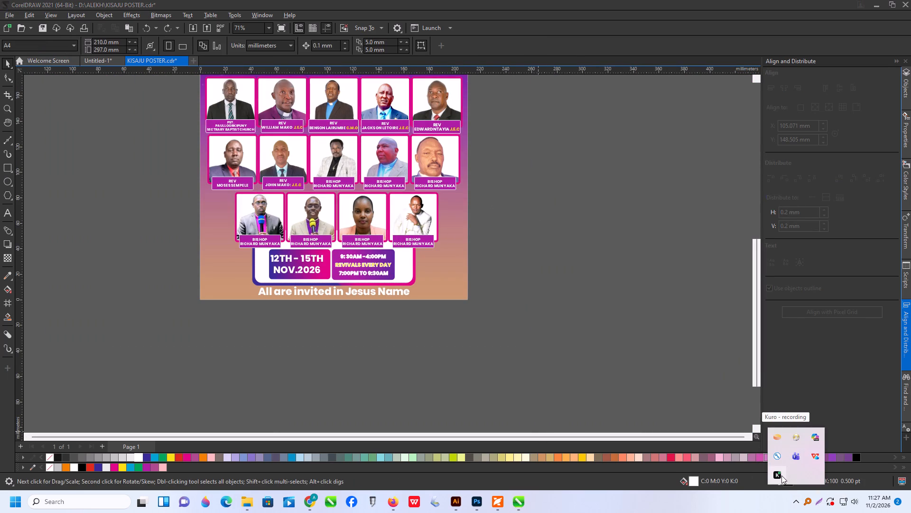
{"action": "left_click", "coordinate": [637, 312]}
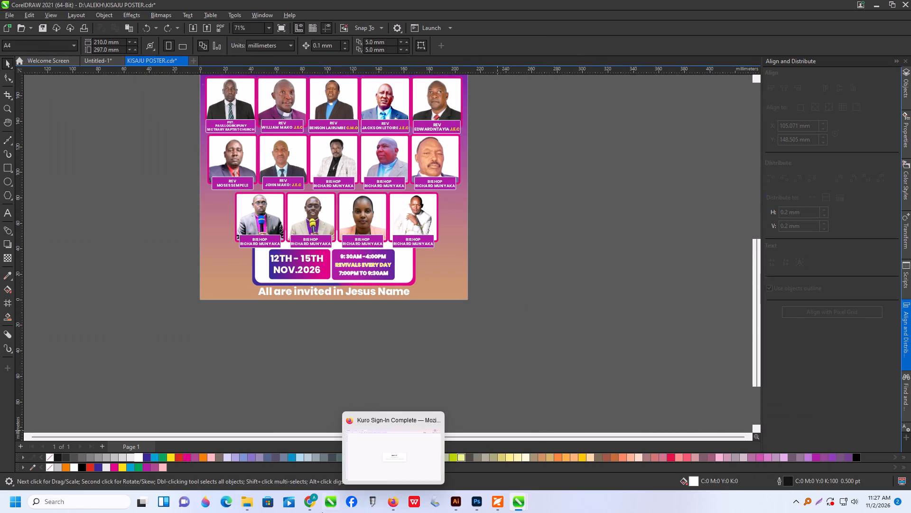
Open the el phone 2 PDF from the ALEKH folder on Local Disk (D:) in Adobe Illustrator 2023.
{"action": "left_click", "coordinate": [247, 501]}
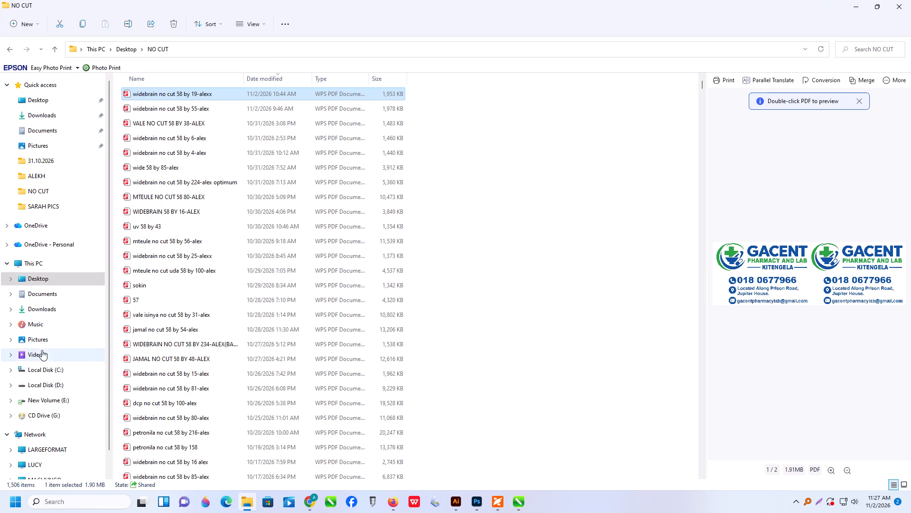
{"action": "left_click", "coordinate": [52, 386]}
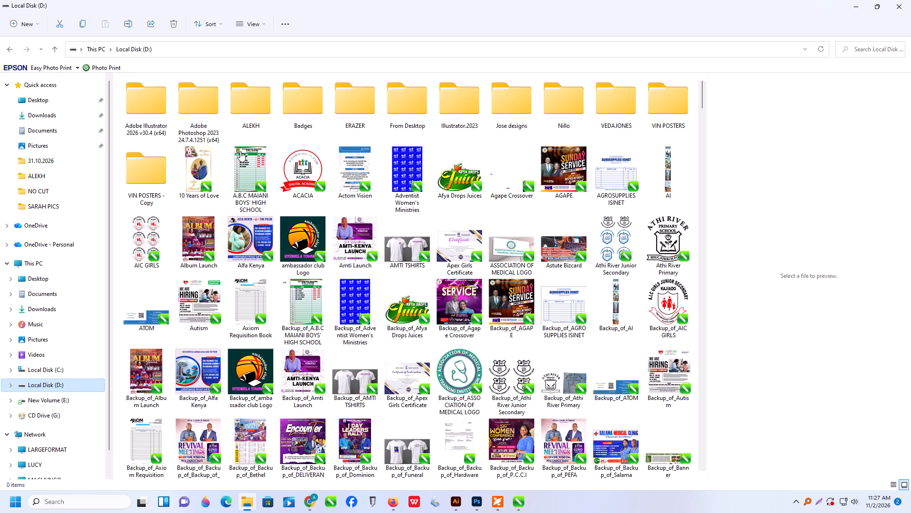
{"action": "double_click", "coordinate": [268, 111]}
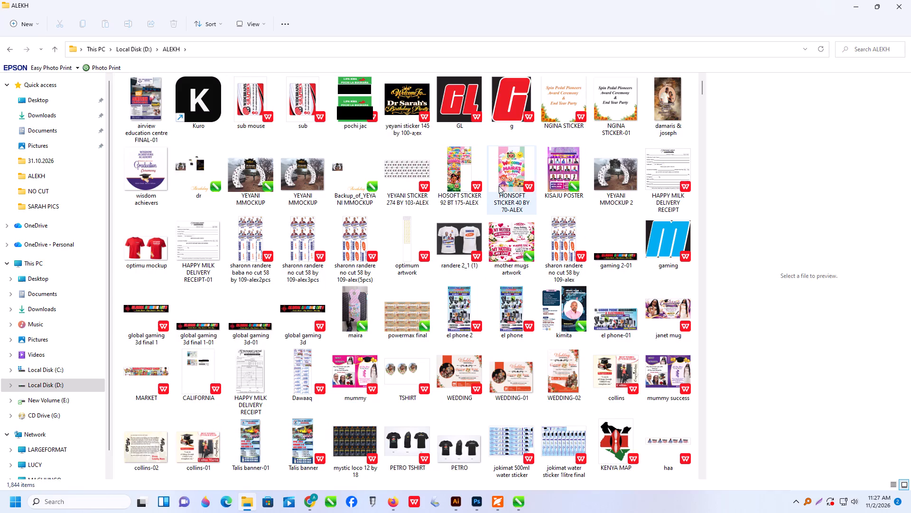
{"action": "left_click", "coordinate": [462, 320]}
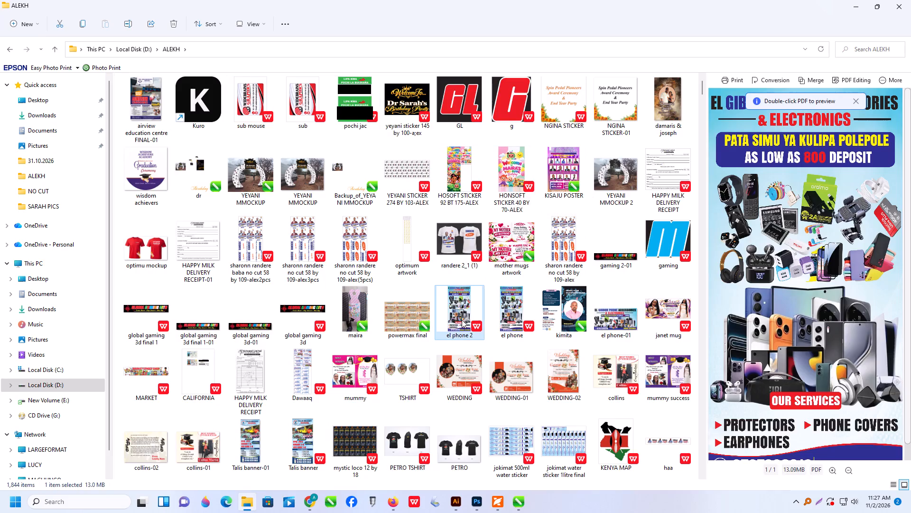
{"action": "right_click", "coordinate": [462, 320]}
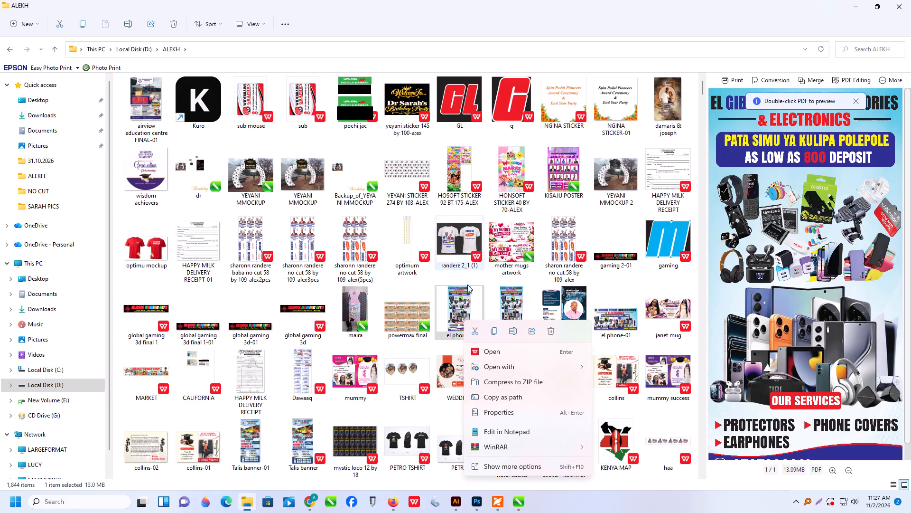
{"action": "left_click", "coordinate": [497, 362]}
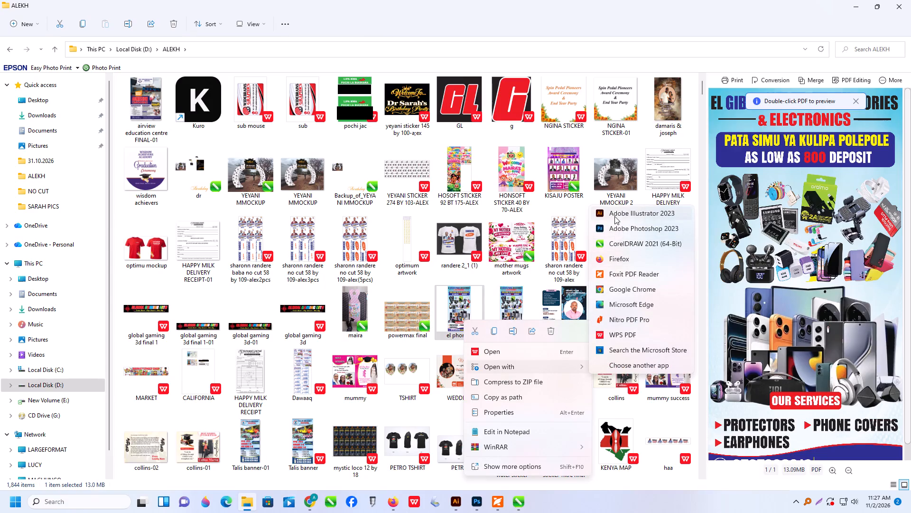
{"action": "left_click", "coordinate": [615, 215]}
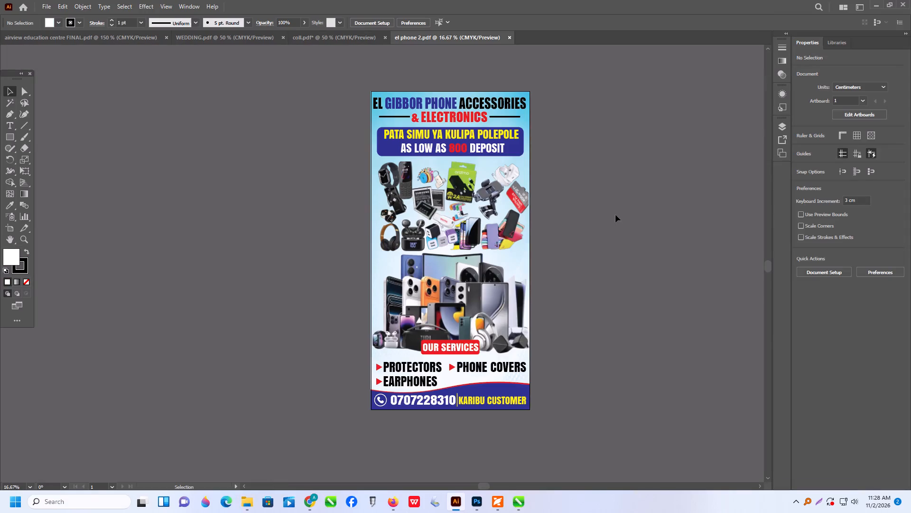
Examine the El Gibbor phone accessories poster from its heading down to the contact strip.
{"action": "scroll", "coordinate": [617, 215], "scroll_direction": "up", "scroll_amount": 2}
{"action": "scroll", "coordinate": [457, 291], "scroll_direction": "up", "scroll_amount": 1}
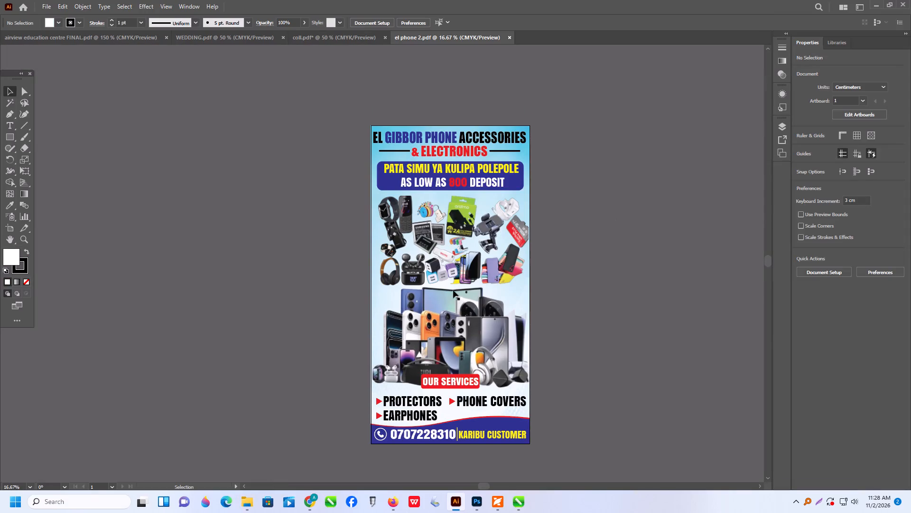
{"action": "scroll", "coordinate": [433, 290], "scroll_direction": "up", "scroll_amount": 1, "text": "alt"}
{"action": "scroll", "coordinate": [471, 286], "scroll_direction": "up", "scroll_amount": 6}
{"action": "scroll", "coordinate": [472, 287], "scroll_direction": "down", "scroll_amount": 6}
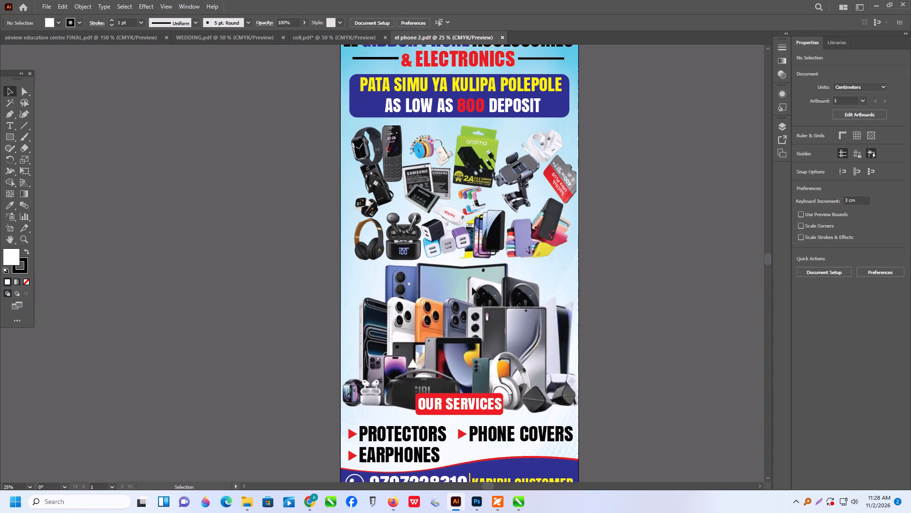
{"action": "scroll", "coordinate": [472, 287], "scroll_direction": "down", "scroll_amount": 8}
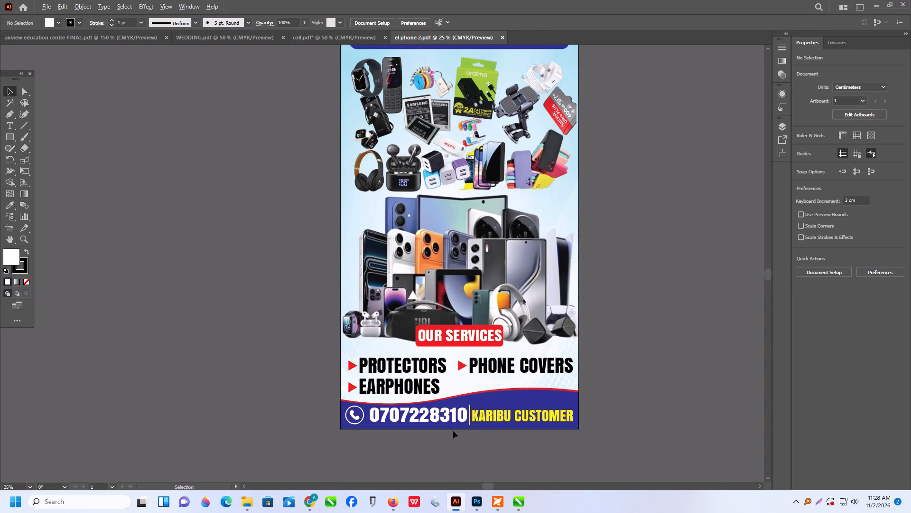
{"action": "scroll", "coordinate": [452, 429], "scroll_direction": "up", "scroll_amount": 6}
{"action": "scroll", "coordinate": [452, 425], "scroll_direction": "down", "scroll_amount": 2, "text": "alt"}
Duplicate the poster artwork beside the original, leaving a gap of about 2.8 cm between them.
{"action": "left_click", "coordinate": [444, 296]}
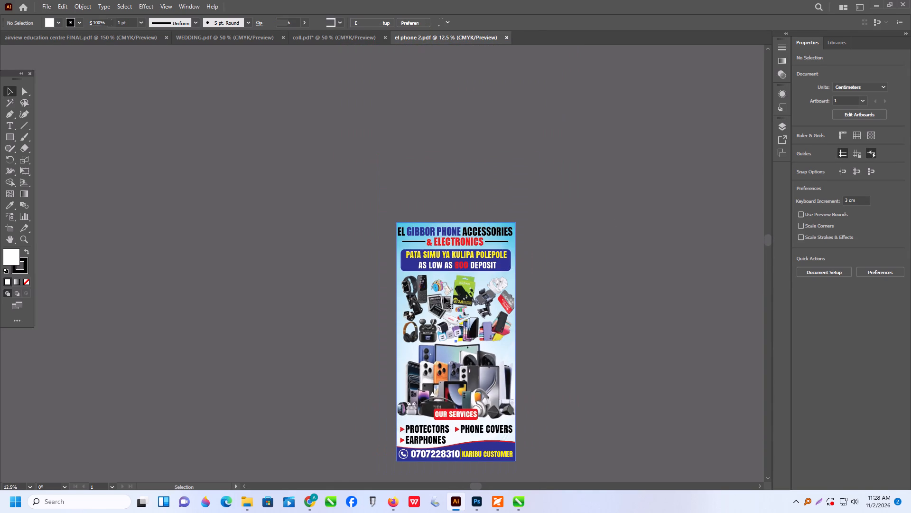
{"action": "scroll", "coordinate": [444, 296], "scroll_direction": "down", "scroll_amount": 7}
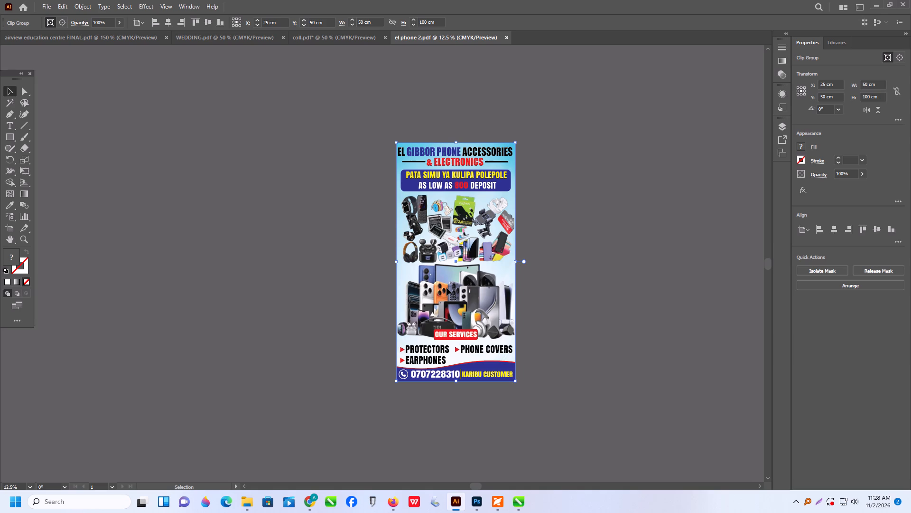
{"action": "left_click_drag", "start_coordinate": [438, 260], "coordinate": [587, 274], "text": "alt"}
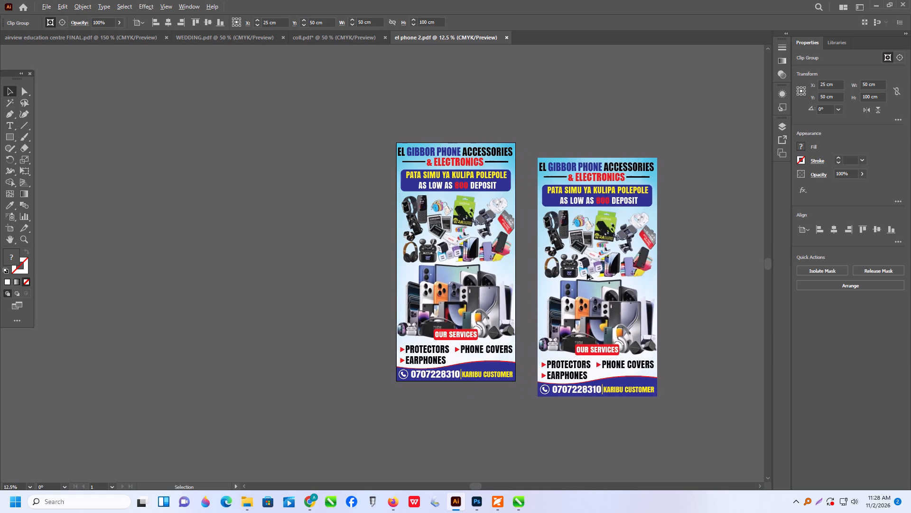
{"action": "left_click_drag", "start_coordinate": [587, 274], "coordinate": [564, 265], "text": "alt"}
{"action": "left_click", "coordinate": [662, 274]}
Align the top edges of the two posters, using the copy as the key object.
{"action": "scroll", "coordinate": [637, 282], "scroll_direction": "up", "scroll_amount": 2, "text": "alt"}
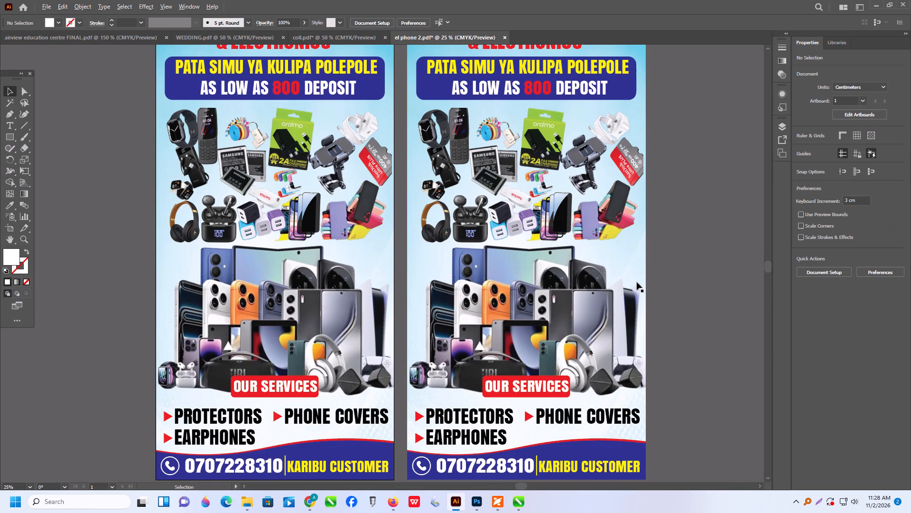
{"action": "scroll", "coordinate": [597, 322], "scroll_direction": "up", "scroll_amount": 9}
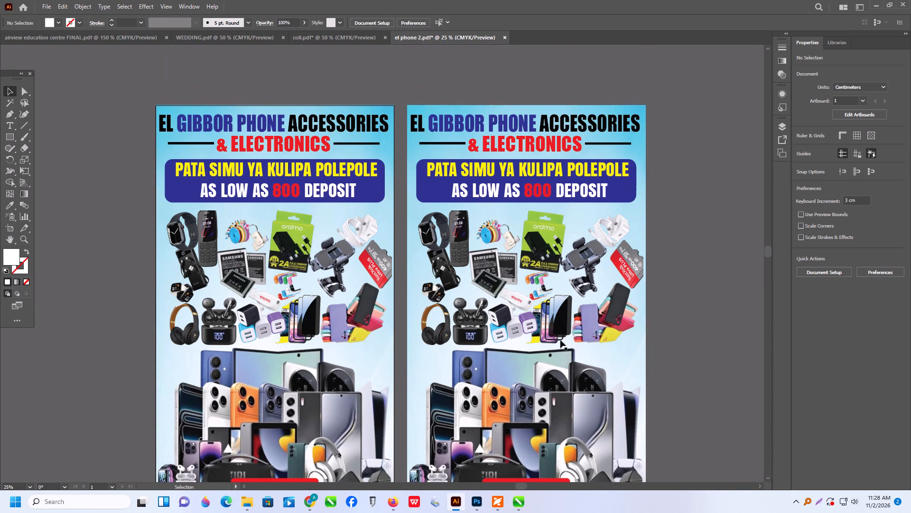
{"action": "scroll", "coordinate": [560, 340], "scroll_direction": "down", "scroll_amount": 4}
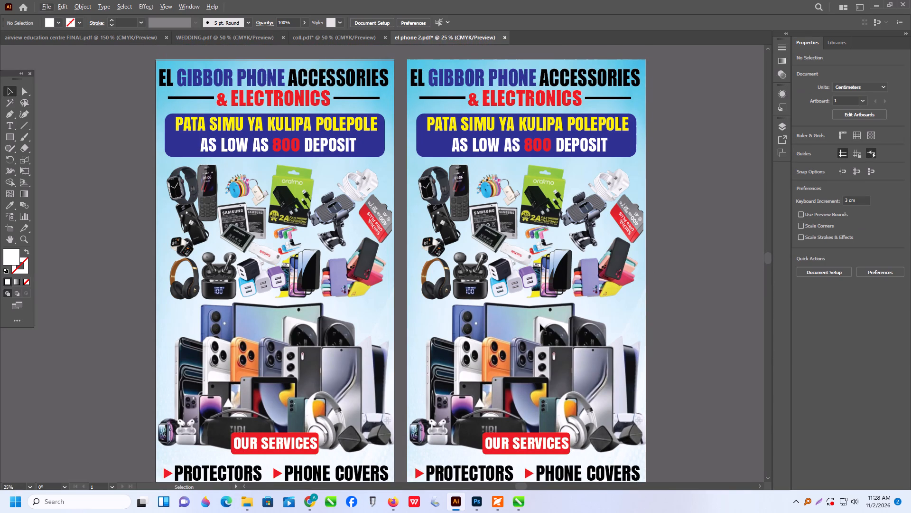
{"action": "scroll", "coordinate": [321, 78], "scroll_direction": "down", "scroll_amount": 6}
{"action": "scroll", "coordinate": [366, 237], "scroll_direction": "down", "scroll_amount": 2, "text": "alt"}
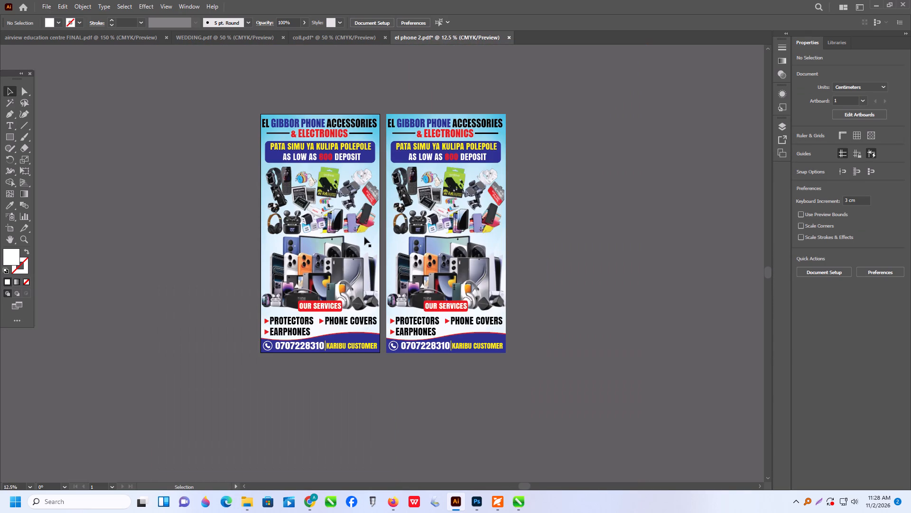
{"action": "left_click", "coordinate": [332, 194], "text": "shift"}
{"action": "left_click", "coordinate": [485, 181], "text": "shift"}
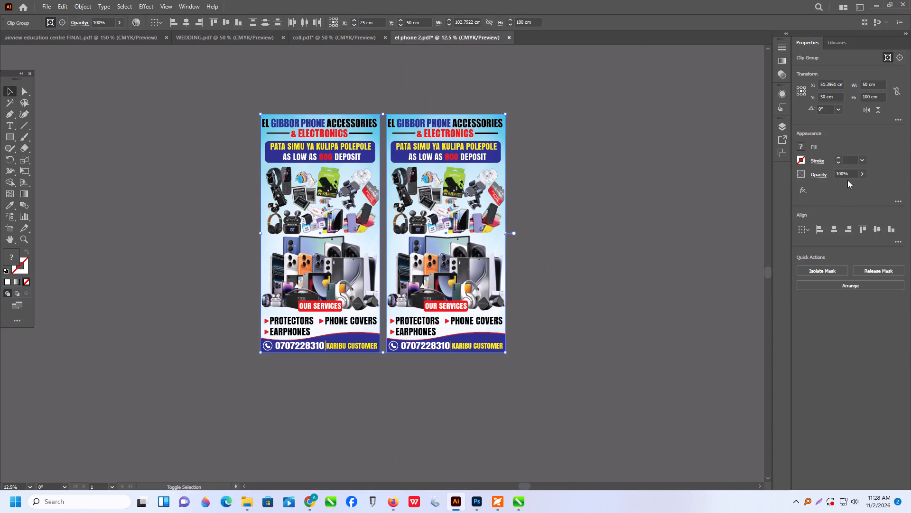
{"action": "left_click", "coordinate": [801, 228]}
{"action": "left_click_drag", "start_coordinate": [836, 249], "coordinate": [841, 249]}
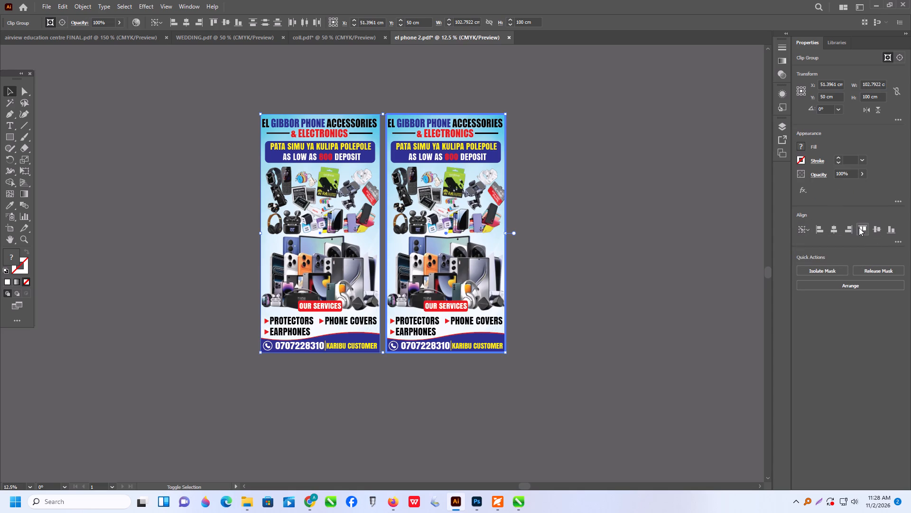
{"action": "left_click", "coordinate": [859, 228]}
{"action": "left_click", "coordinate": [678, 256]}
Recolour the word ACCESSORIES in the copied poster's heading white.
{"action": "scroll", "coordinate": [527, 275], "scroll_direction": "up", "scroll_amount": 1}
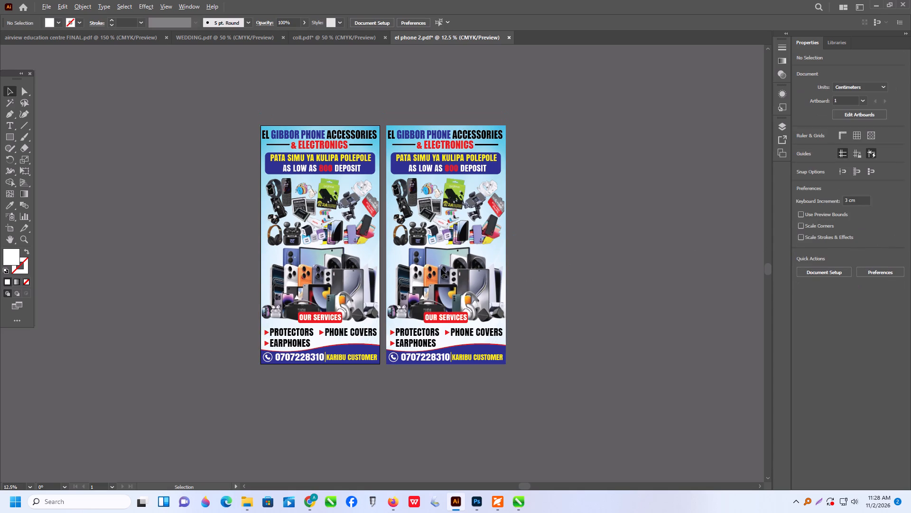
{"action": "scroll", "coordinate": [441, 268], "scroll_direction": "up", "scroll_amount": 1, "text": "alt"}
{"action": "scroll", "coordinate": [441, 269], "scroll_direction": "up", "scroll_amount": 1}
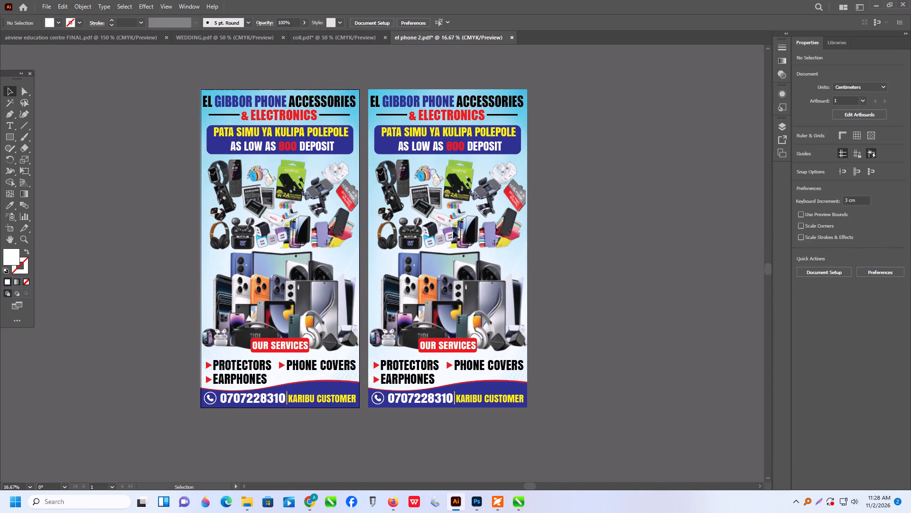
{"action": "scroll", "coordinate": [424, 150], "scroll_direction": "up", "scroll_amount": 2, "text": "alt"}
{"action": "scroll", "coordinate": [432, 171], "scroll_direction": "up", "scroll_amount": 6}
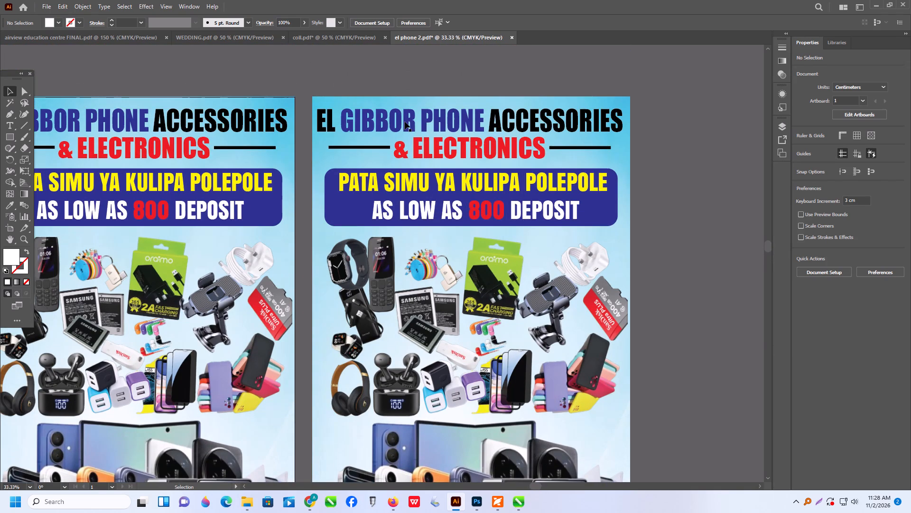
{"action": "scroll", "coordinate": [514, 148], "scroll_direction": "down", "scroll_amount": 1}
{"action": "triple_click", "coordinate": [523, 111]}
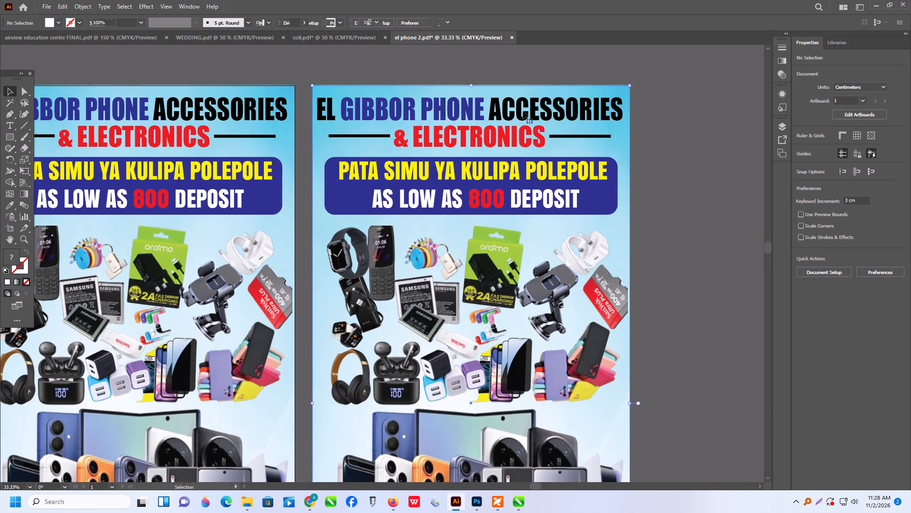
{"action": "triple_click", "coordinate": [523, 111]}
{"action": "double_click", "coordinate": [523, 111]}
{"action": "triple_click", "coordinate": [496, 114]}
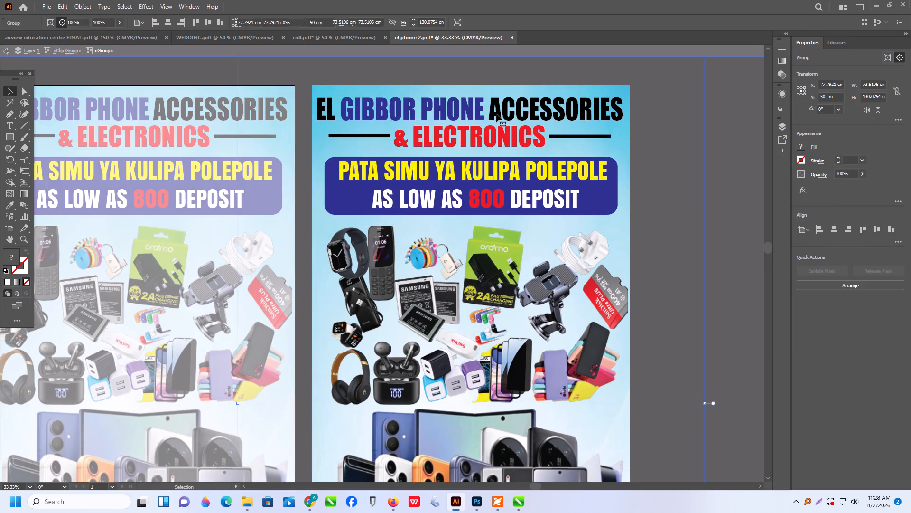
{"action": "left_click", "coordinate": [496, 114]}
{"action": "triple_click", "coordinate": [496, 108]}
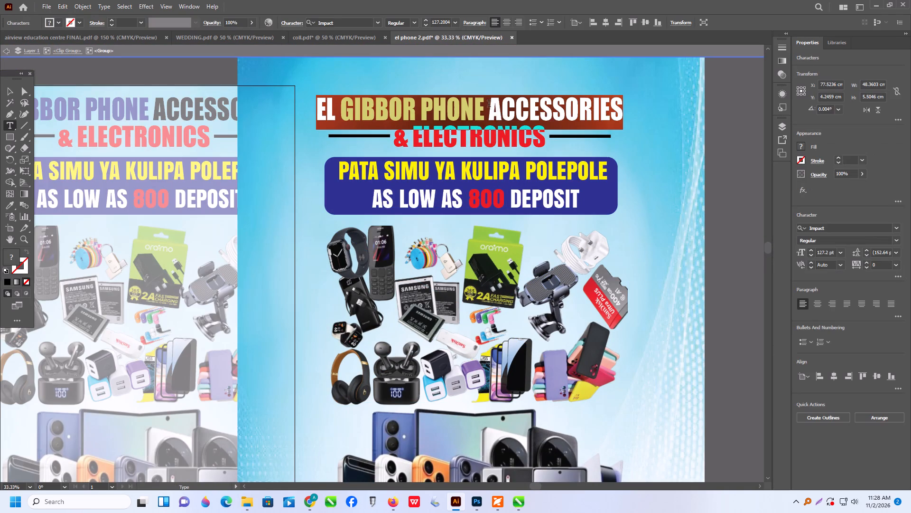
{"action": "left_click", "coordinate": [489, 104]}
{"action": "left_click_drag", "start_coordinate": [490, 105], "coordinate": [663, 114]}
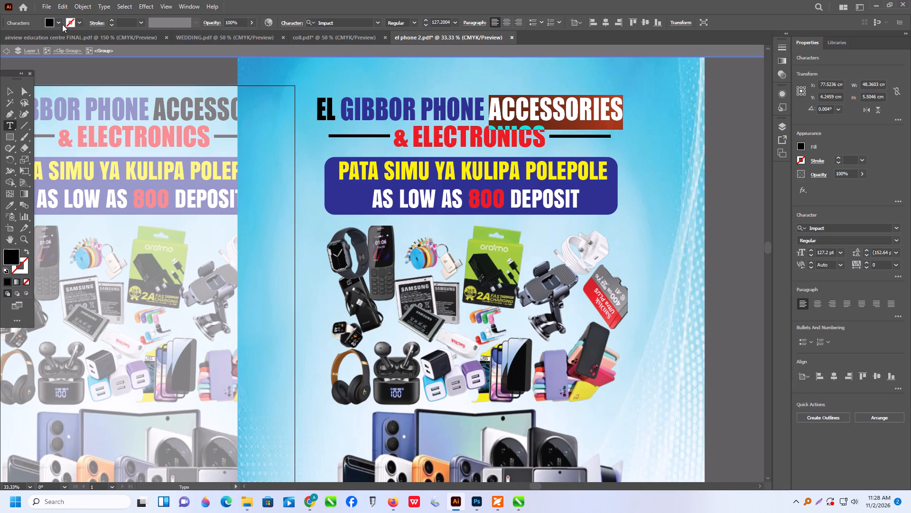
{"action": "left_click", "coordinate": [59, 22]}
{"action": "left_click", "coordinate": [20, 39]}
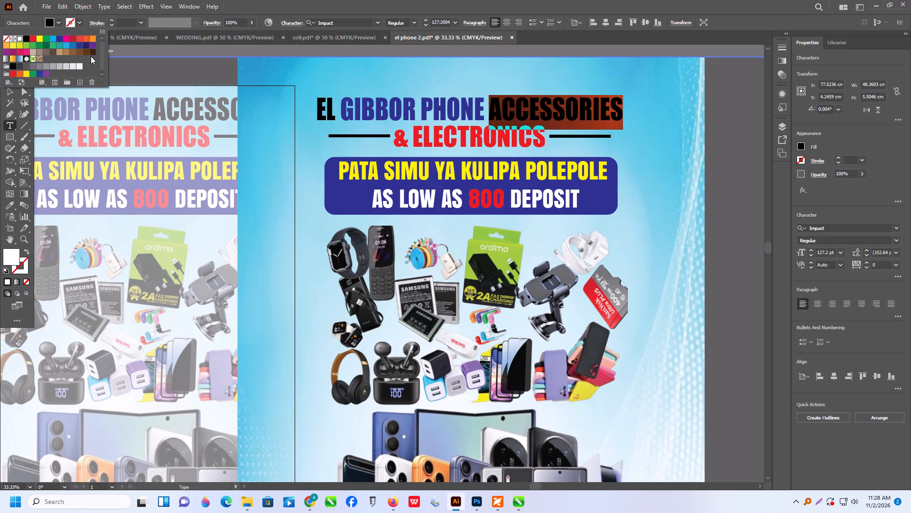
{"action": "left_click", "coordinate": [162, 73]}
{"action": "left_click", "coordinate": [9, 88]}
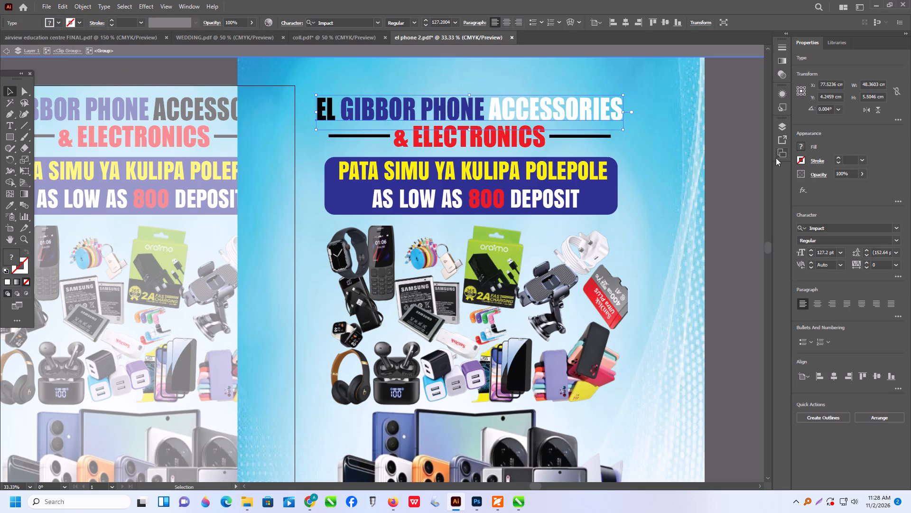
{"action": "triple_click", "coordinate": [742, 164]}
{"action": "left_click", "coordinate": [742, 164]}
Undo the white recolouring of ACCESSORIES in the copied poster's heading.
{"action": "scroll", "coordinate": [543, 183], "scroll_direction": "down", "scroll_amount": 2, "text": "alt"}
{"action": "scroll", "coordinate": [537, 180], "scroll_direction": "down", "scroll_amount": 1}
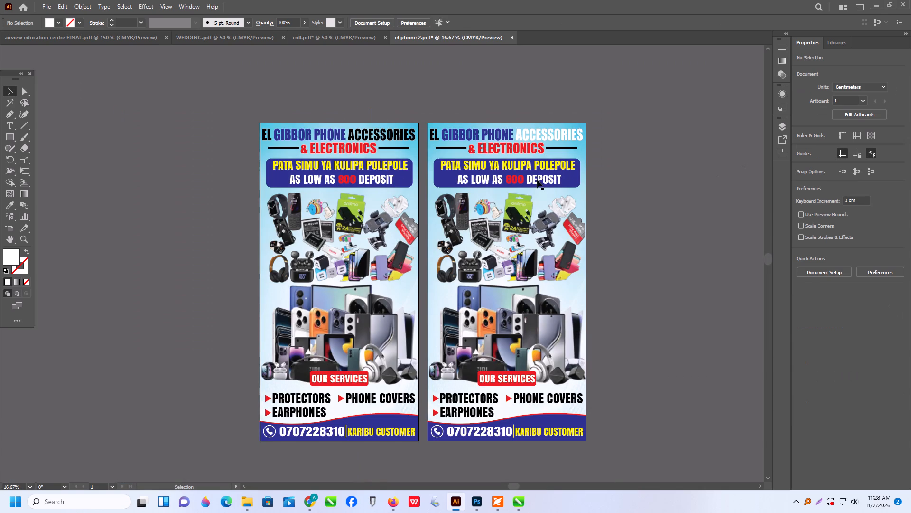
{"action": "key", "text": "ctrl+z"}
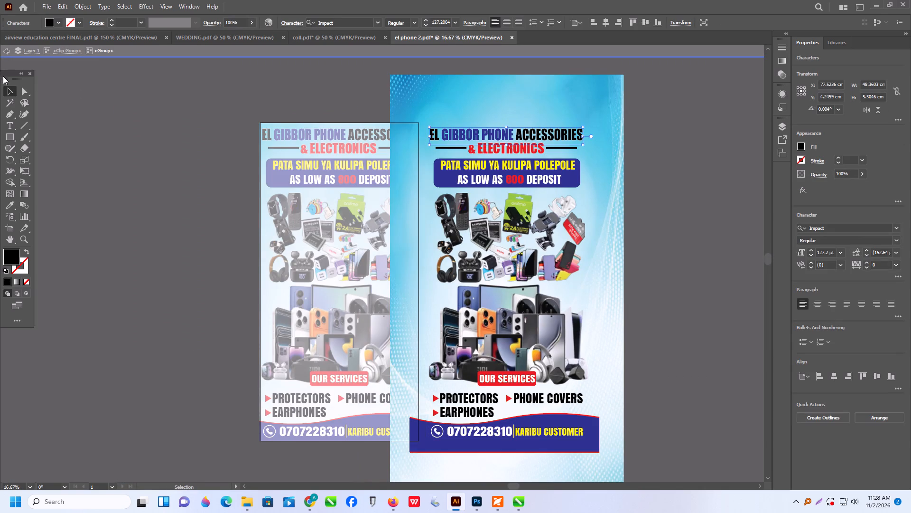
Set the stroke of the copied poster's heading characters to white (FFFFFF) with a 2 pt weight.
{"action": "left_click", "coordinate": [838, 156]}
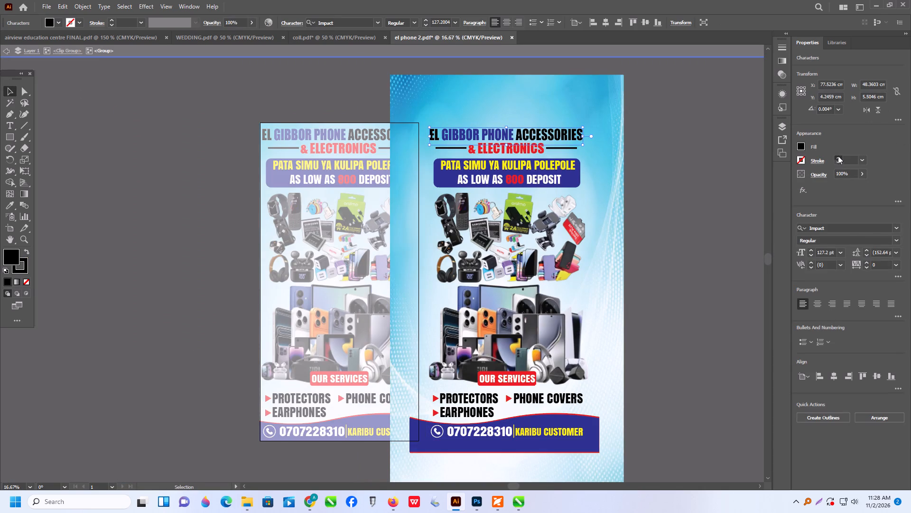
{"action": "left_click", "coordinate": [838, 156]}
{"action": "left_click", "coordinate": [838, 156]}
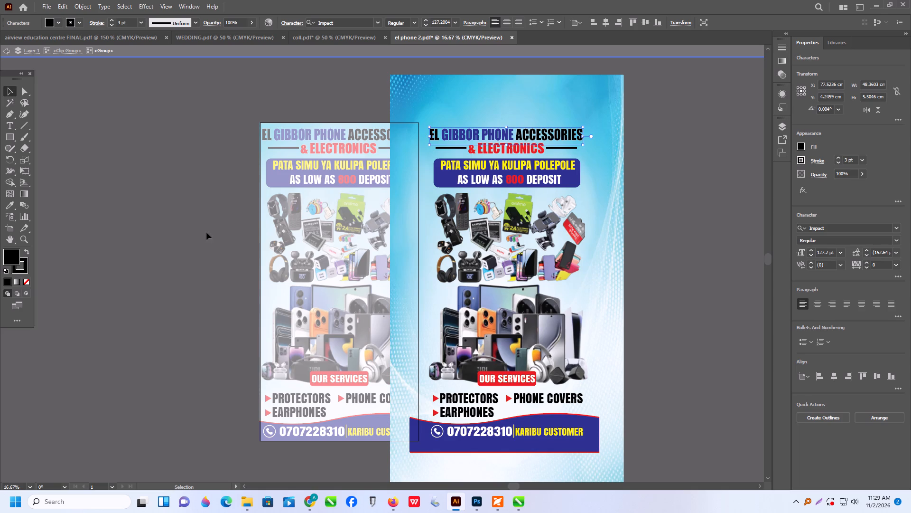
{"action": "double_click", "coordinate": [15, 271]}
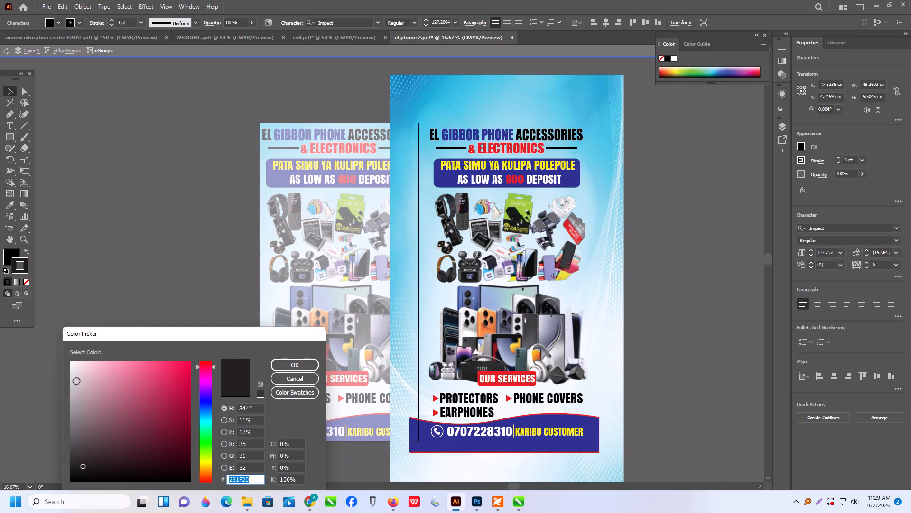
{"action": "left_click_drag", "start_coordinate": [85, 375], "coordinate": [63, 347]}
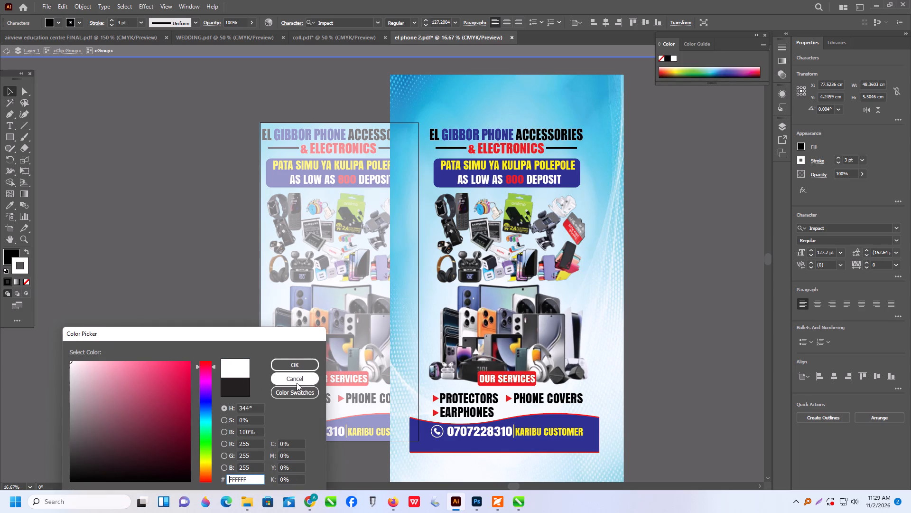
{"action": "left_click", "coordinate": [303, 368]}
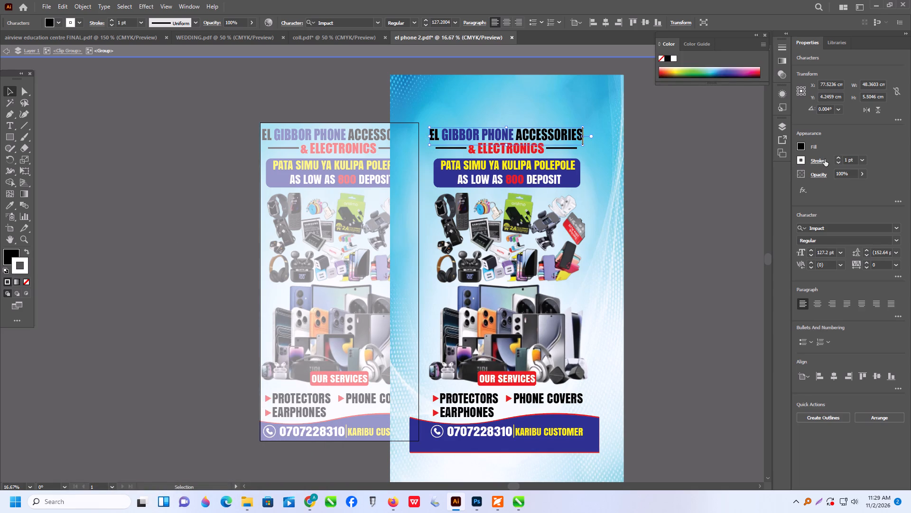
{"action": "left_click", "coordinate": [841, 158]}
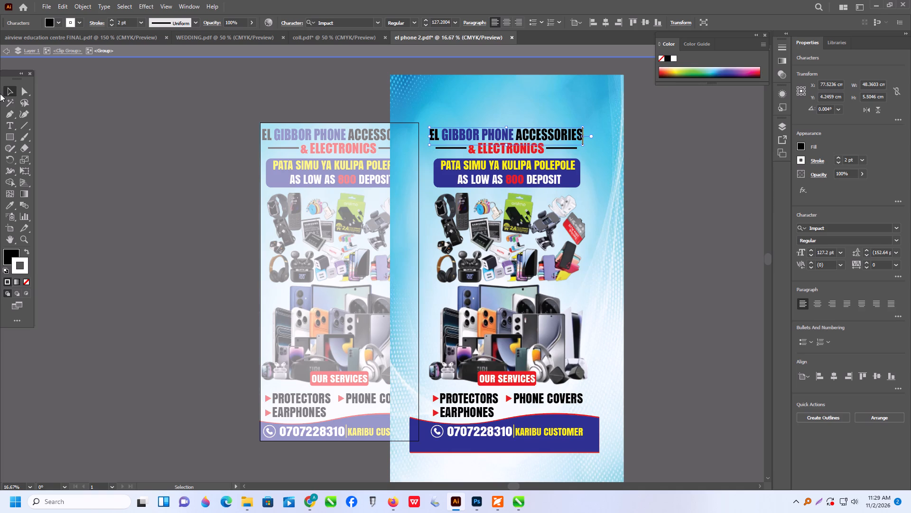
{"action": "left_click", "coordinate": [1, 92]}
{"action": "left_click", "coordinate": [7, 89]}
{"action": "left_click", "coordinate": [111, 101]}
Give the whole EL GIBBOR PHONE ACCESSORIES heading on the copied poster a 3 pt white stroke.
{"action": "scroll", "coordinate": [532, 121], "scroll_direction": "up", "scroll_amount": 1, "text": "alt"}
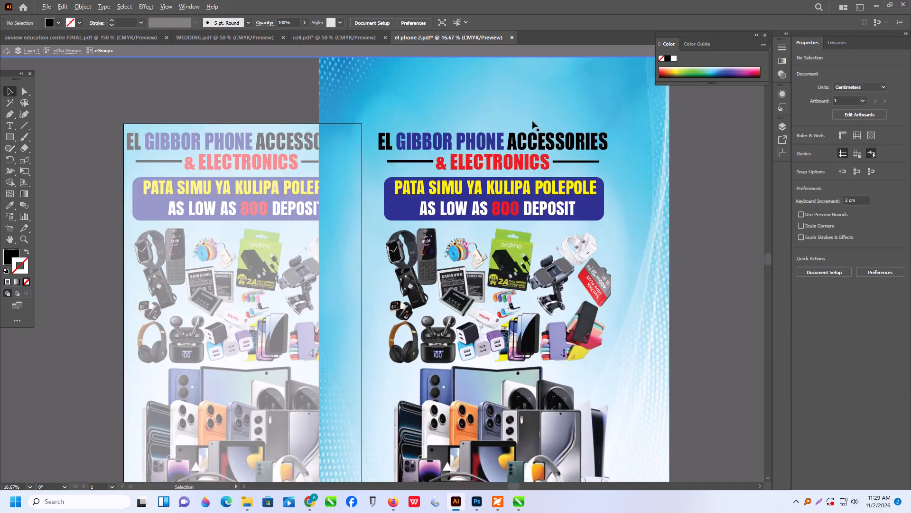
{"action": "scroll", "coordinate": [532, 121], "scroll_direction": "up", "scroll_amount": 3, "text": "alt"}
{"action": "left_click", "coordinate": [548, 159]}
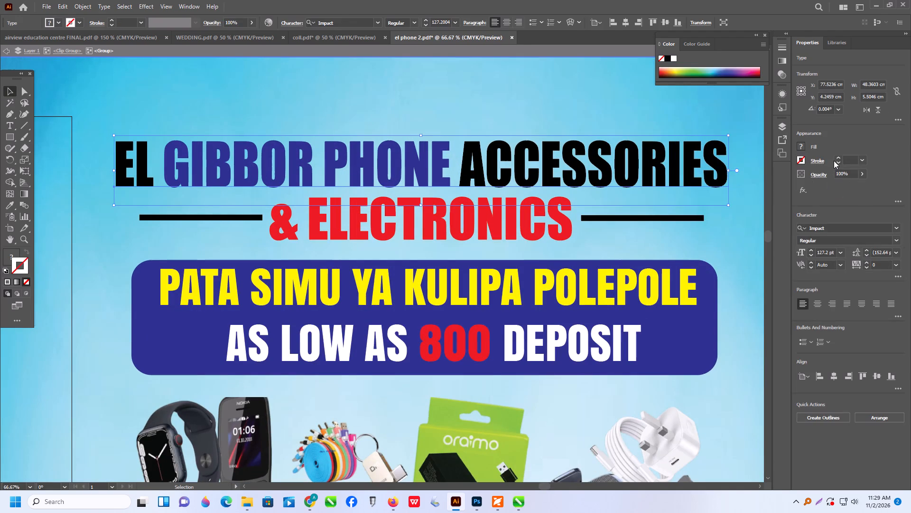
{"action": "left_click", "coordinate": [836, 158]}
{"action": "double_click", "coordinate": [836, 158]}
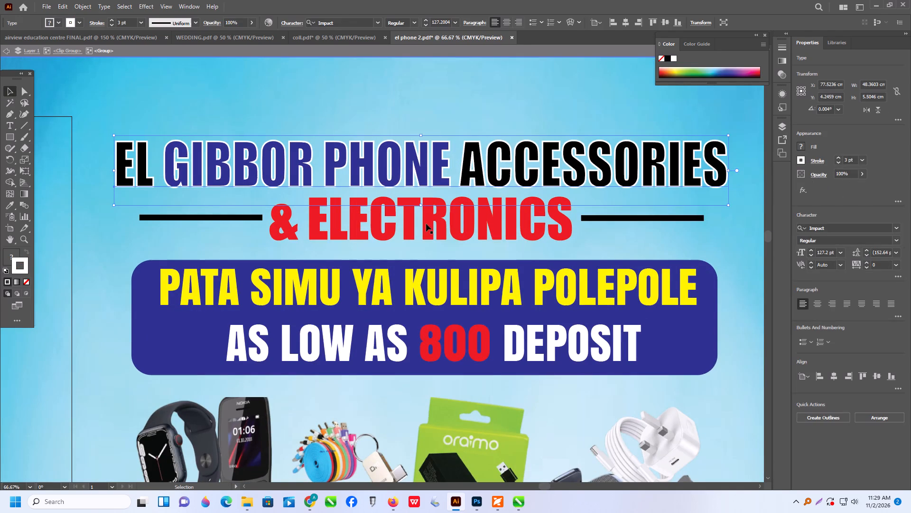
{"action": "scroll", "coordinate": [426, 225], "scroll_direction": "down", "scroll_amount": 7}
{"action": "triple_click", "coordinate": [648, 214]}
{"action": "left_click", "coordinate": [648, 214]}
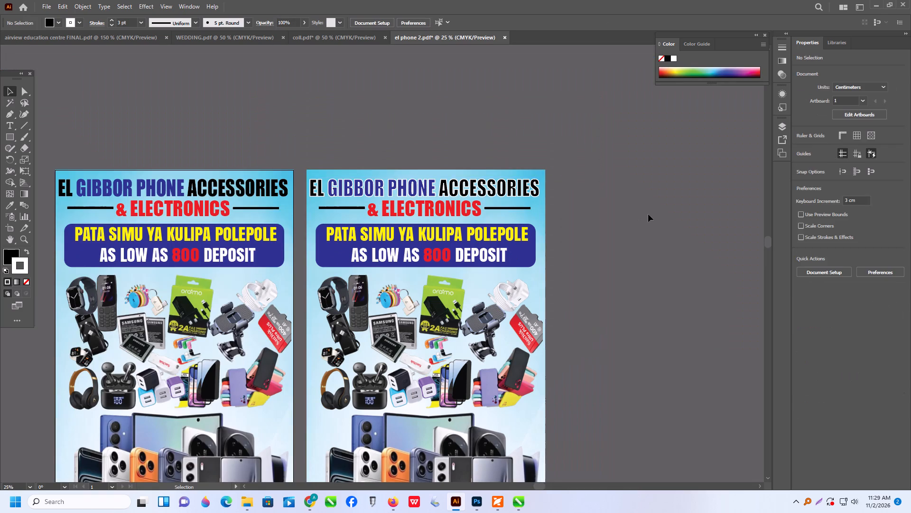
Examine the white outline on the copied poster's heading from far and close views.
{"action": "scroll", "coordinate": [648, 214], "scroll_direction": "down", "scroll_amount": 3}
{"action": "scroll", "coordinate": [395, 159], "scroll_direction": "up", "scroll_amount": 2, "text": "alt"}
{"action": "scroll", "coordinate": [418, 157], "scroll_direction": "down", "scroll_amount": 2}
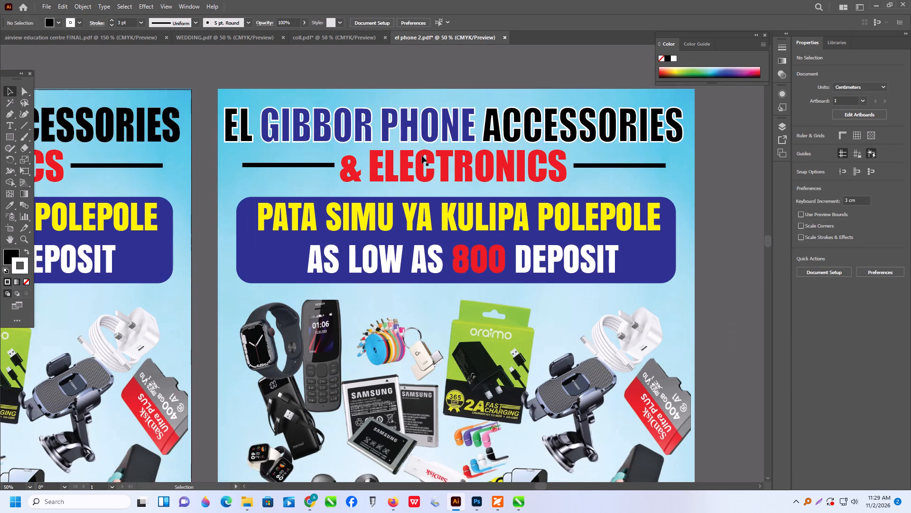
{"action": "scroll", "coordinate": [422, 156], "scroll_direction": "up", "scroll_amount": 2}
{"action": "scroll", "coordinate": [428, 159], "scroll_direction": "up", "scroll_amount": 2, "text": "alt"}
{"action": "scroll", "coordinate": [428, 165], "scroll_direction": "up", "scroll_amount": 2}
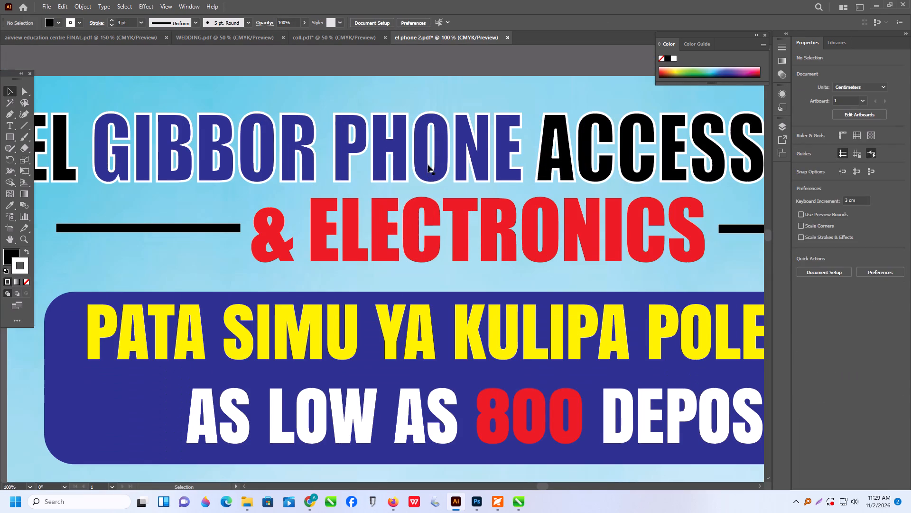
{"action": "scroll", "coordinate": [428, 165], "scroll_direction": "up", "scroll_amount": 1}
{"action": "scroll", "coordinate": [426, 170], "scroll_direction": "down", "scroll_amount": 2, "text": "alt"}
Apply a Multiply drop shadow to the copied poster's heading with 75% opacity, 0.2469 cm offsets and 0.1764 cm blur.
{"action": "triple_click", "coordinate": [426, 170]}
{"action": "double_click", "coordinate": [426, 170]}
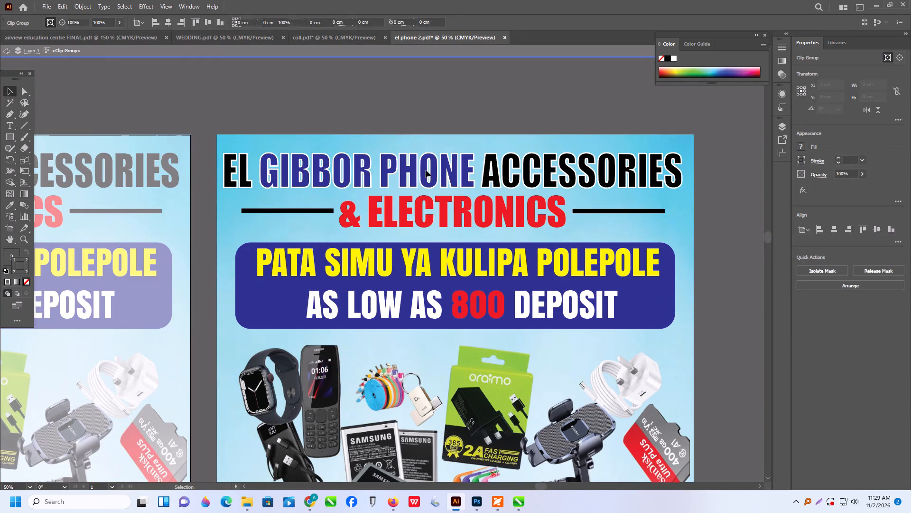
{"action": "triple_click", "coordinate": [431, 168]}
{"action": "left_click", "coordinate": [431, 168]}
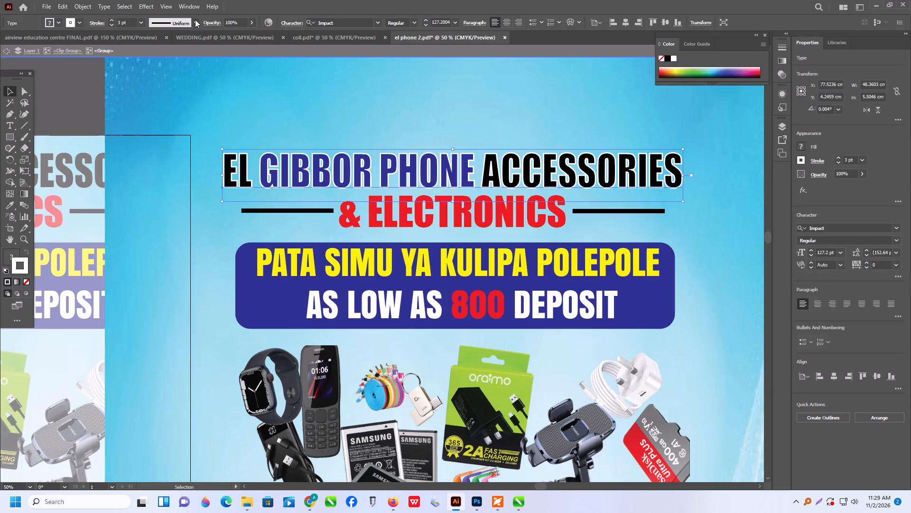
{"action": "left_click", "coordinate": [156, 8]}
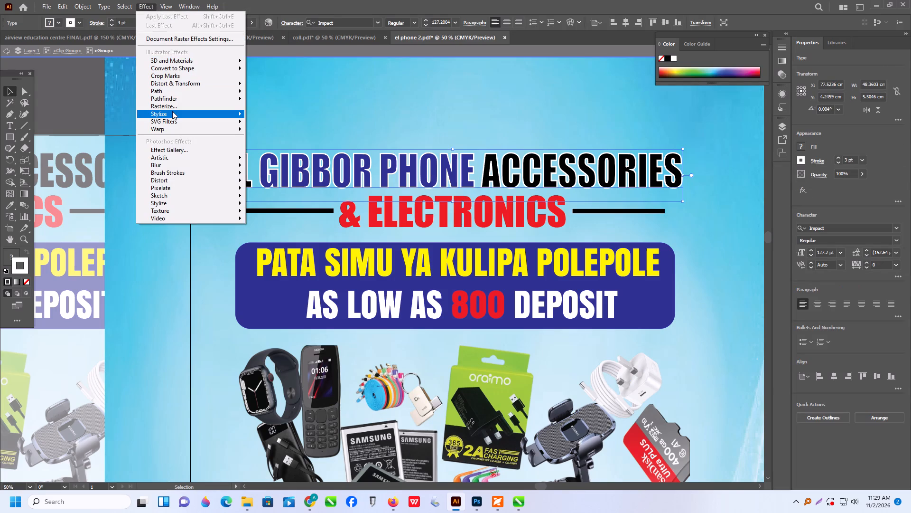
{"action": "left_click", "coordinate": [172, 111]}
{"action": "left_click", "coordinate": [318, 115]}
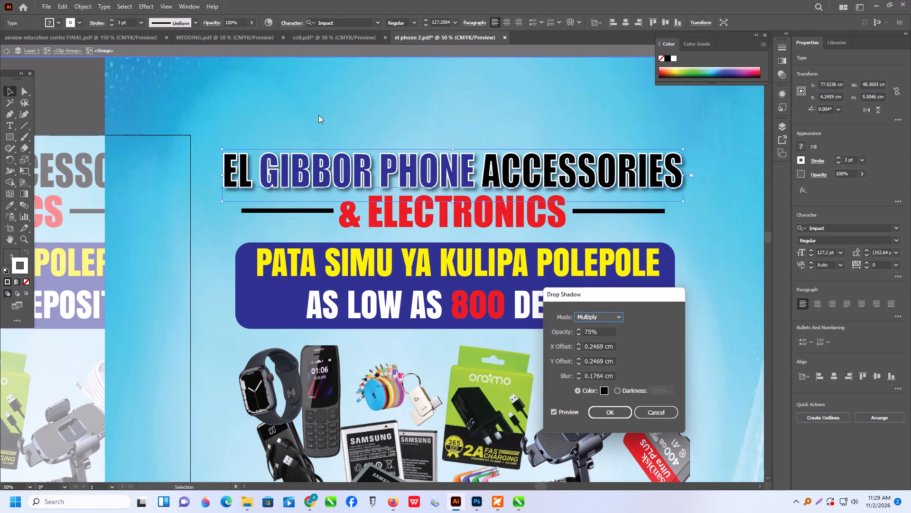
{"action": "left_click", "coordinate": [614, 413]}
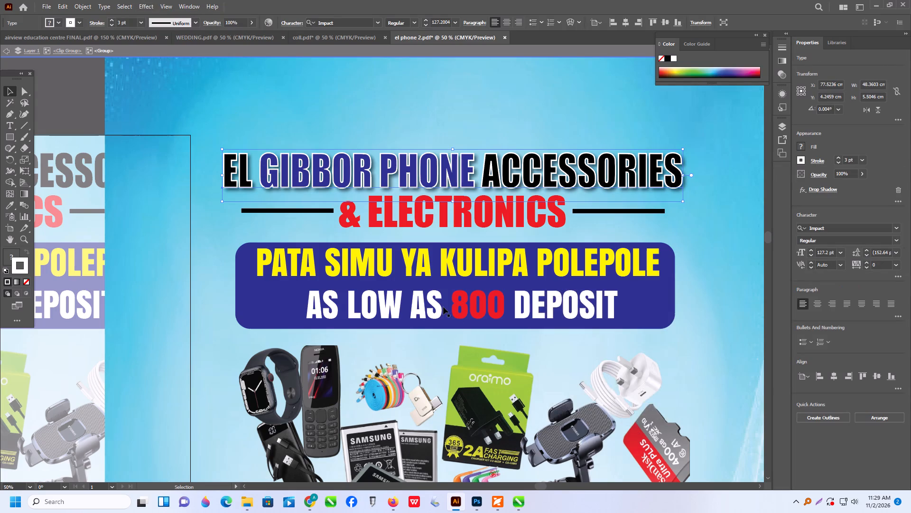
{"action": "scroll", "coordinate": [443, 307], "scroll_direction": "down", "scroll_amount": 4, "text": "alt"}
{"action": "triple_click", "coordinate": [582, 256]}
{"action": "left_click", "coordinate": [582, 256]}
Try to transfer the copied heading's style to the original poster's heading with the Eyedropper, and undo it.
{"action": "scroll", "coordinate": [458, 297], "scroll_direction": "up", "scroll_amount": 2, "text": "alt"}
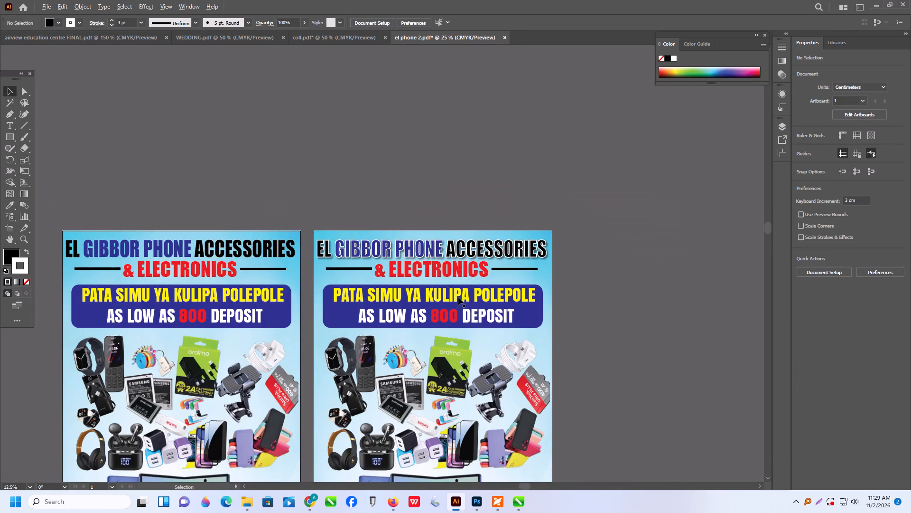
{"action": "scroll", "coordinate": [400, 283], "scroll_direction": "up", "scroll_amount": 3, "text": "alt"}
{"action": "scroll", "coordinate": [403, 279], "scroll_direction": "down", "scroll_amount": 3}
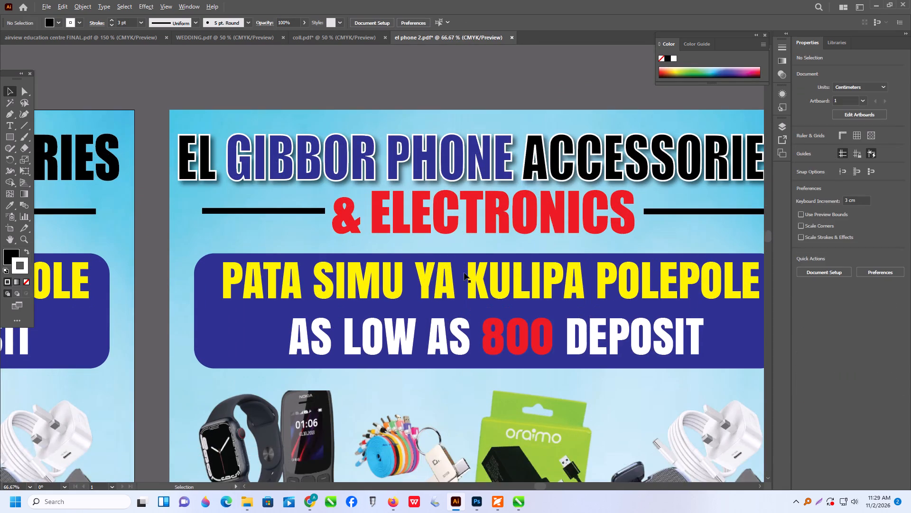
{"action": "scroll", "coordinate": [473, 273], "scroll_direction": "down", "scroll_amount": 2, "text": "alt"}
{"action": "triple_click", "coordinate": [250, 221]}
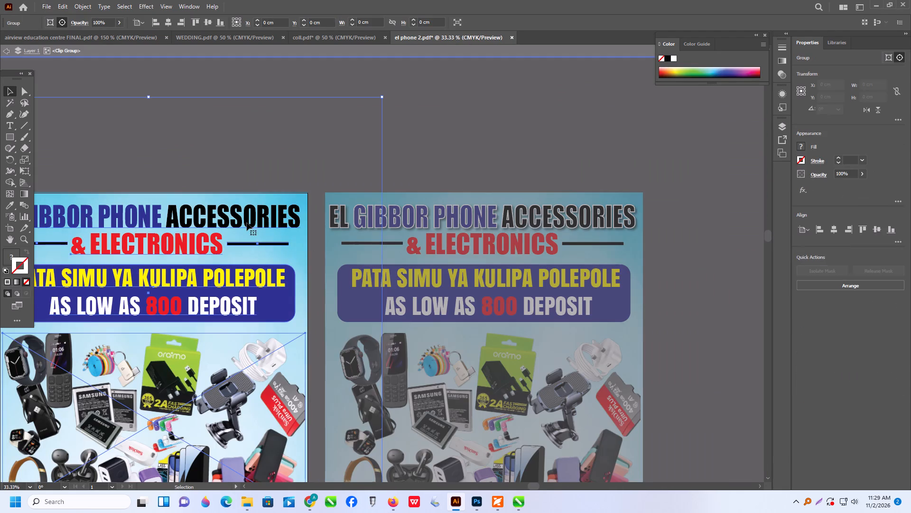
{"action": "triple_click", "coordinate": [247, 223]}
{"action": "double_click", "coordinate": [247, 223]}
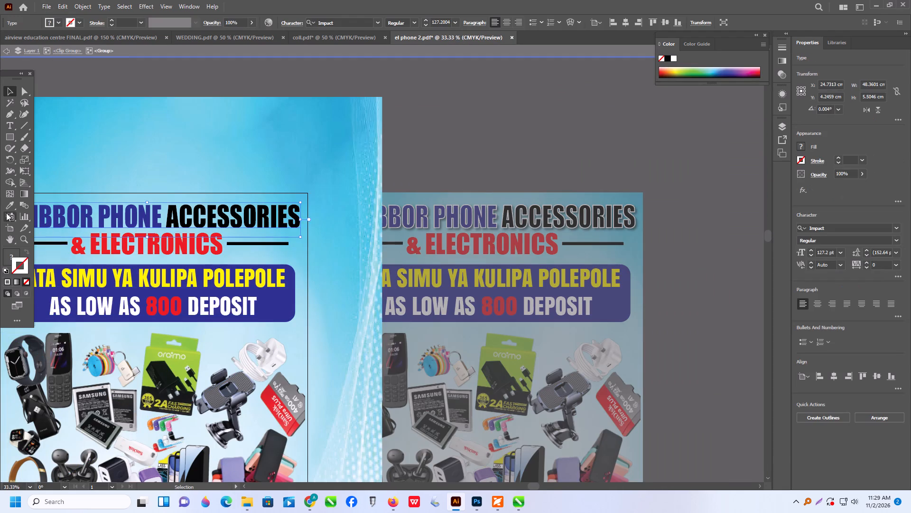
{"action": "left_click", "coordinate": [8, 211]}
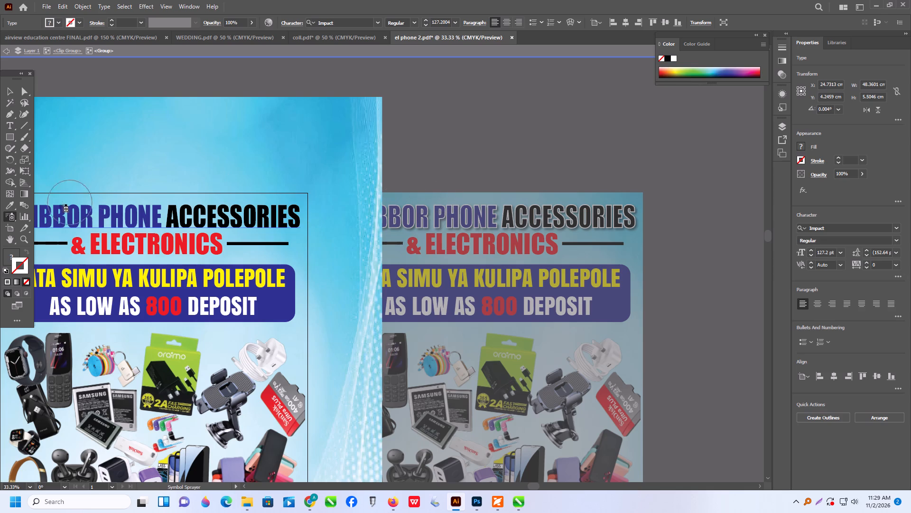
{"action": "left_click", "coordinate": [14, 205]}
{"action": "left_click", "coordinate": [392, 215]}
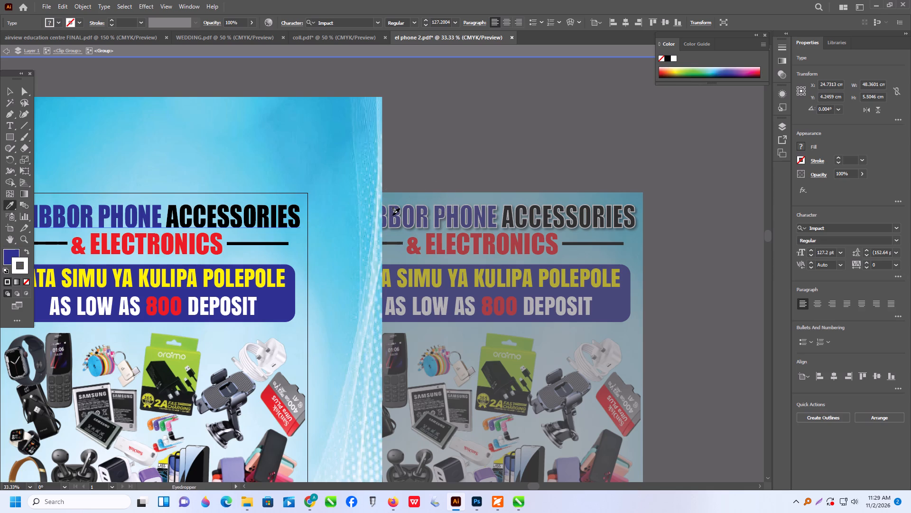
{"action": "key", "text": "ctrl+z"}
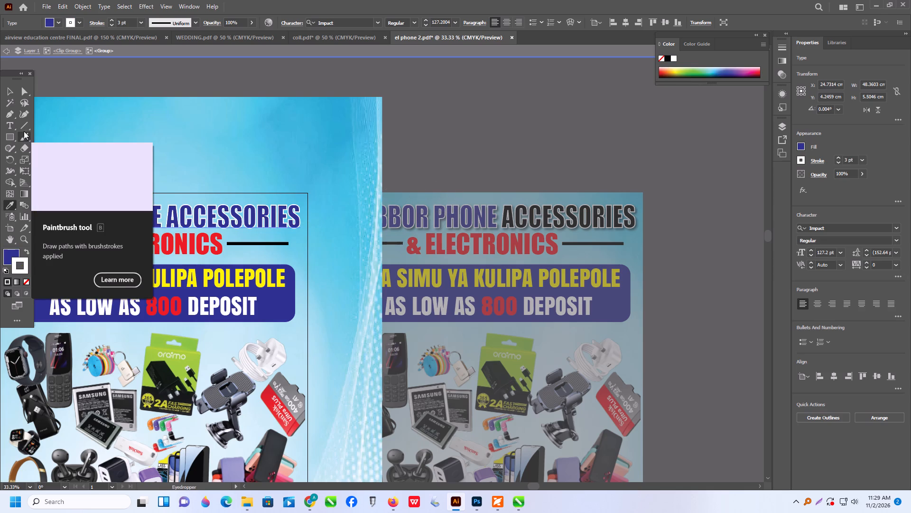
Give the original poster's EL GIBBOR PHONE ACCESSORIES heading a 3 pt white stroke.
{"action": "left_click", "coordinate": [10, 97]}
{"action": "left_click", "coordinate": [11, 93]}
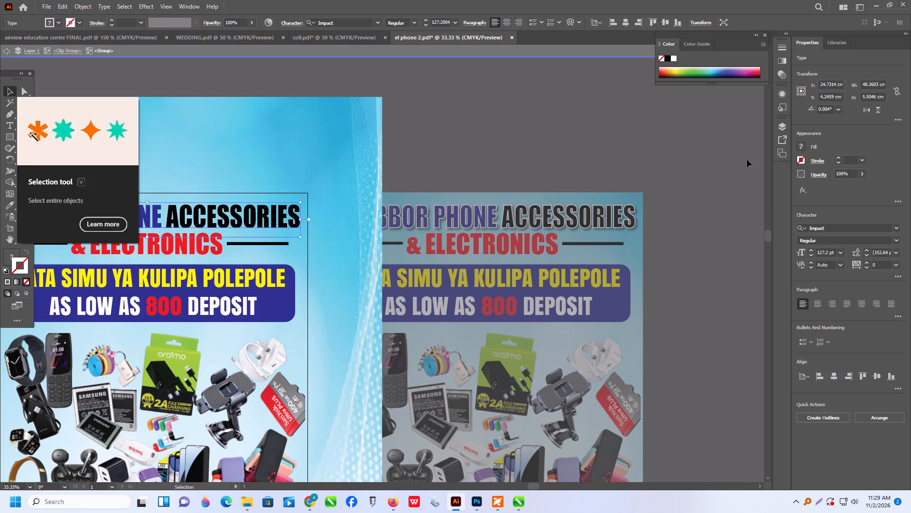
{"action": "left_click", "coordinate": [841, 156]}
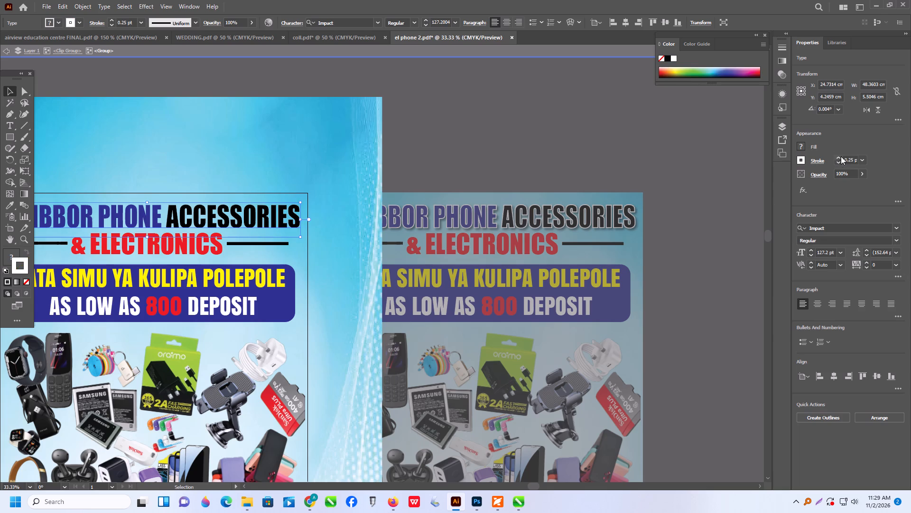
{"action": "left_click", "coordinate": [839, 159]}
{"action": "triple_click", "coordinate": [839, 159]}
{"action": "left_click", "coordinate": [839, 159]}
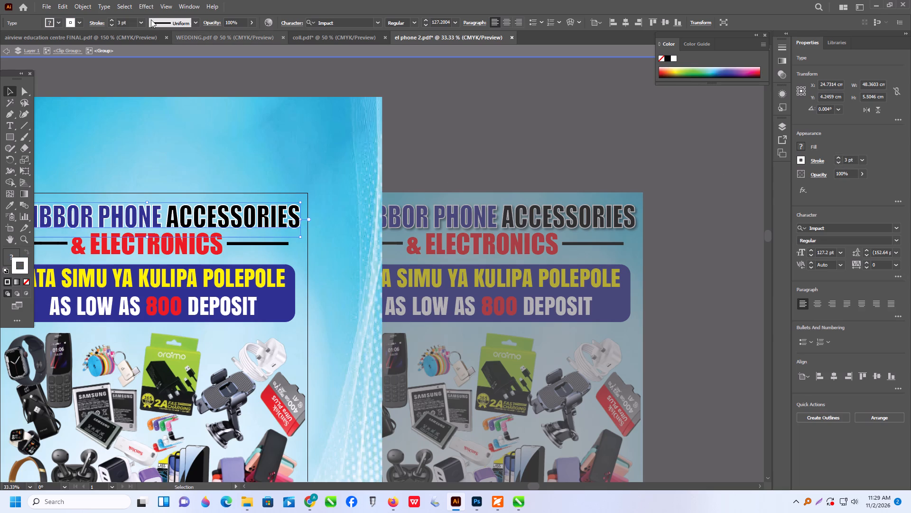
Apply a Multiply drop shadow to the original poster's heading with 75% opacity, 0.2469 cm offsets and 0.1764 cm blur.
{"action": "left_click", "coordinate": [148, 6]}
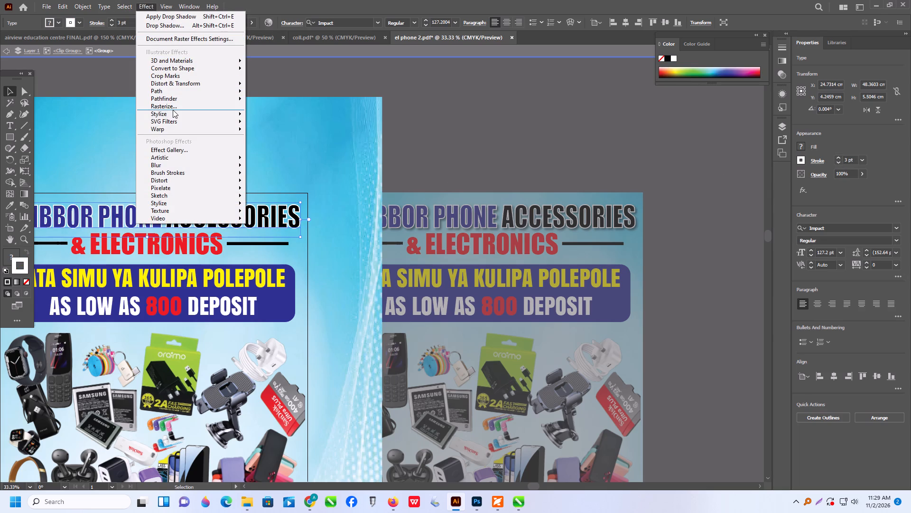
{"action": "left_click", "coordinate": [174, 114]}
{"action": "left_click", "coordinate": [309, 115]}
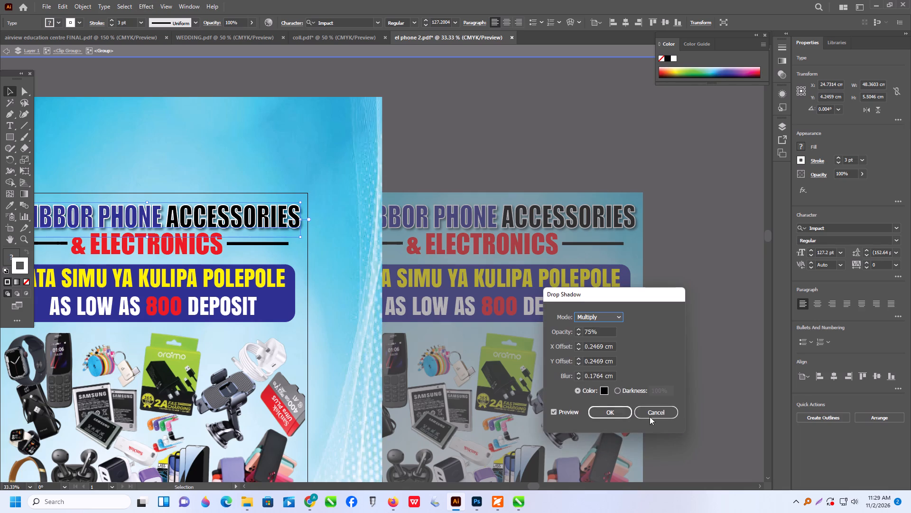
{"action": "left_click", "coordinate": [611, 414]}
{"action": "double_click", "coordinate": [201, 95]}
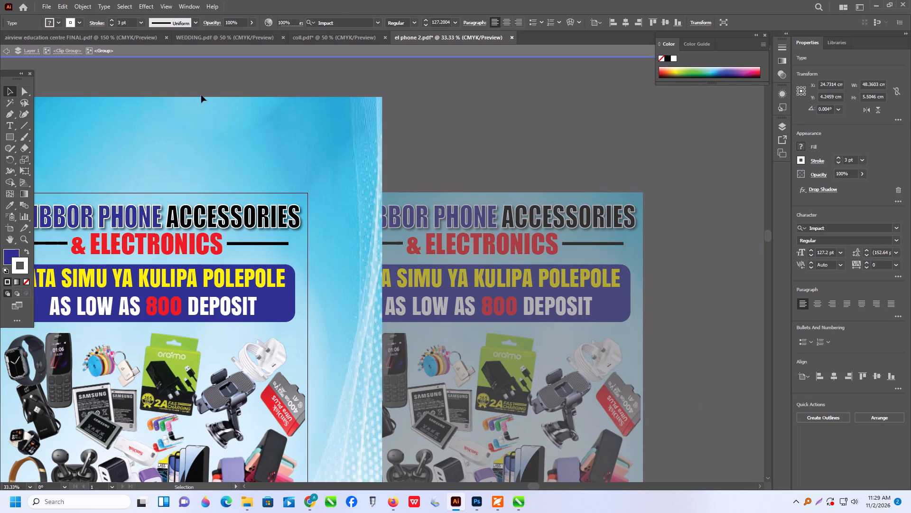
{"action": "triple_click", "coordinate": [220, 86]}
{"action": "left_click_drag", "start_coordinate": [220, 86], "coordinate": [228, 86]}
Move the copied poster farther away from the original to widen the gap between them.
{"action": "scroll", "coordinate": [579, 218], "scroll_direction": "down", "scroll_amount": 3}
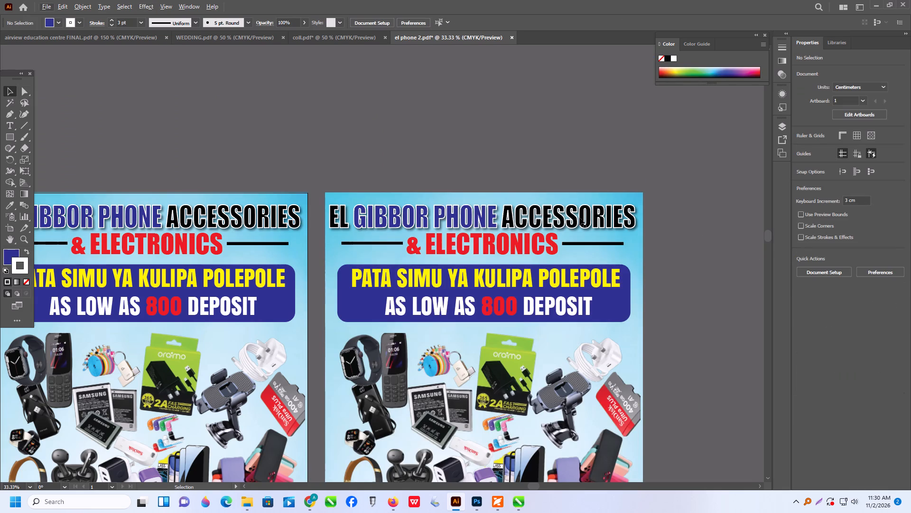
{"action": "scroll", "coordinate": [579, 218], "scroll_direction": "down", "scroll_amount": 6}
{"action": "left_click_drag", "start_coordinate": [295, 99], "coordinate": [771, 471]}
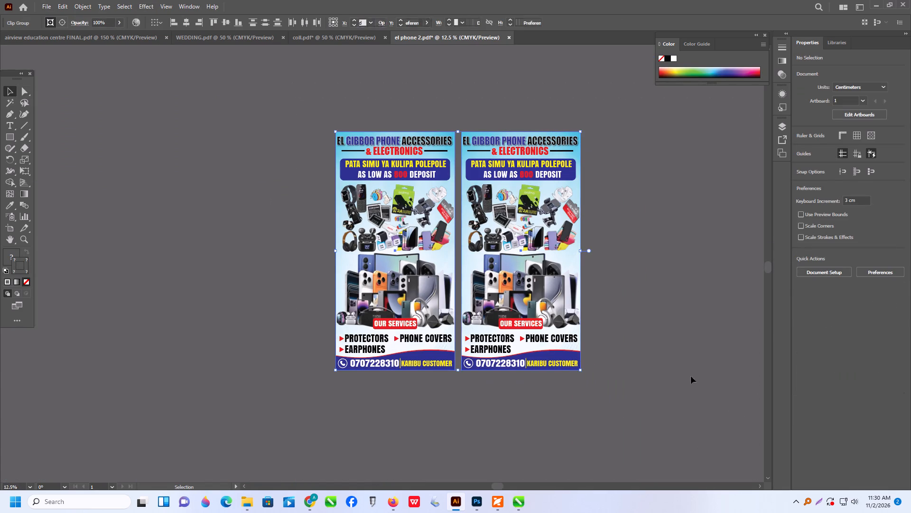
{"action": "left_click", "coordinate": [654, 315]}
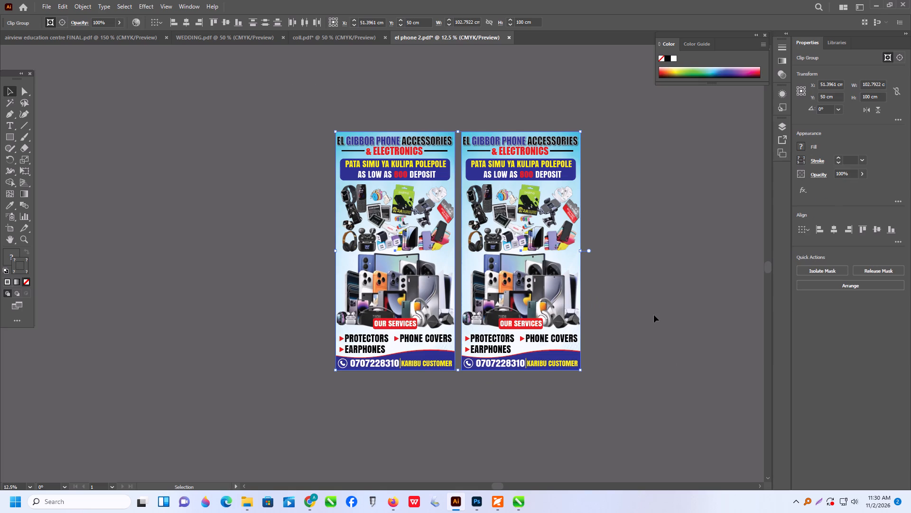
{"action": "scroll", "coordinate": [579, 280], "scroll_direction": "up", "scroll_amount": 1, "text": "alt"}
{"action": "left_click", "coordinate": [529, 284]}
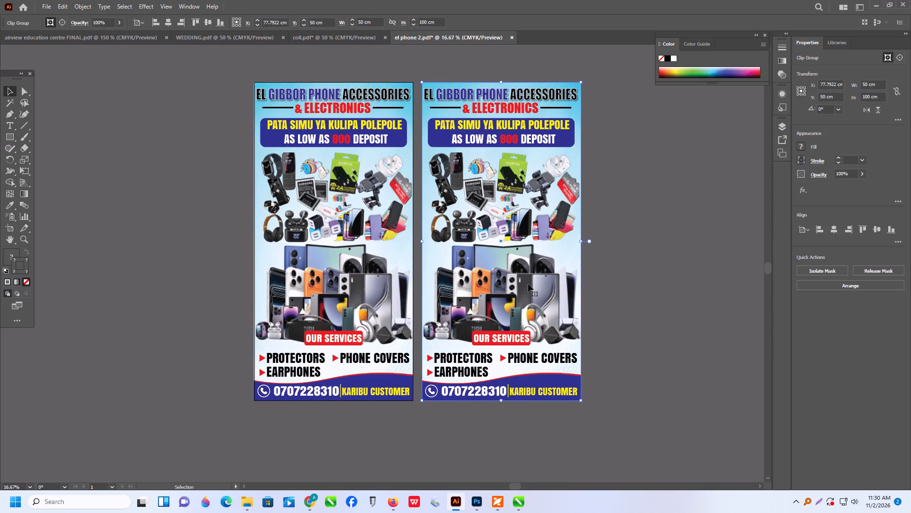
{"action": "left_click_drag", "start_coordinate": [528, 284], "coordinate": [542, 284]}
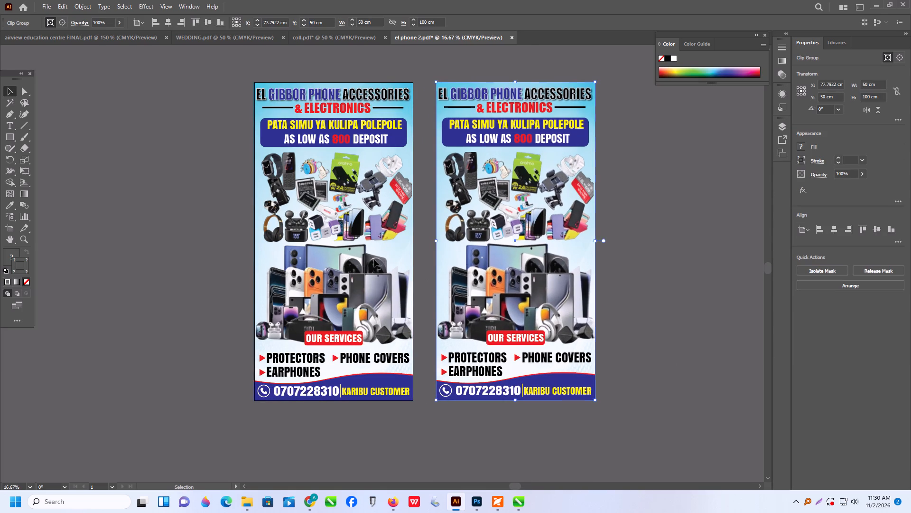
Move the copied poster closer to the original, so the pair spans about 104.8 cm in width.
{"action": "left_click", "coordinate": [359, 256]}
{"action": "left_click", "coordinate": [511, 251], "text": "shift"}
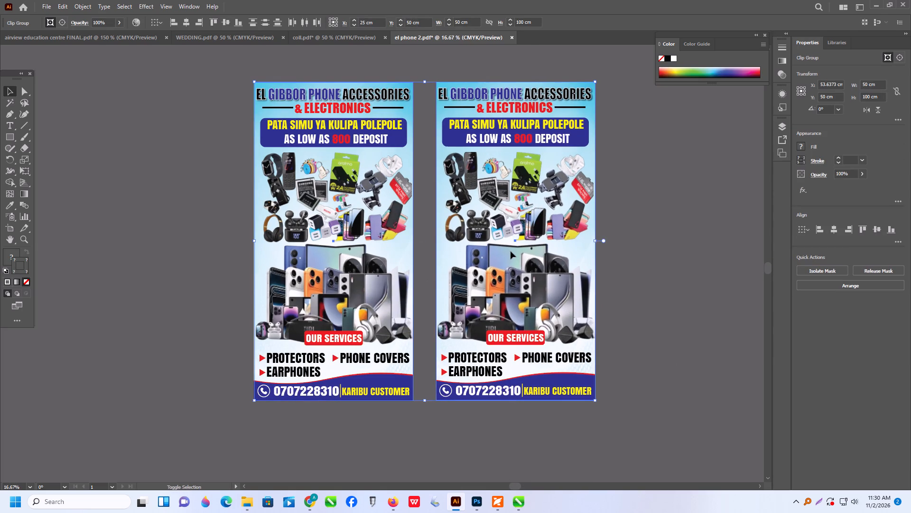
{"action": "left_click", "coordinate": [704, 226]}
{"action": "scroll", "coordinate": [565, 232], "scroll_direction": "up", "scroll_amount": 2, "text": "alt"}
{"action": "left_click_drag", "start_coordinate": [556, 246], "coordinate": [554, 246]}
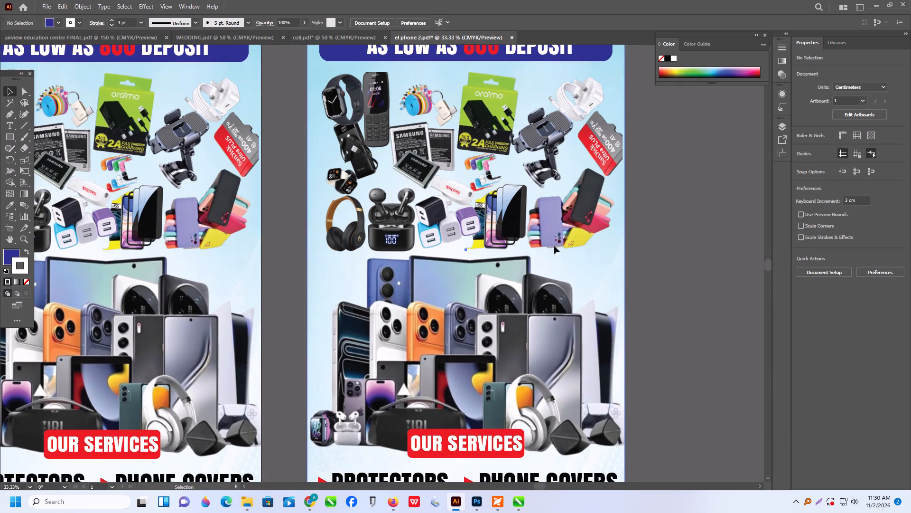
{"action": "left_click_drag", "start_coordinate": [554, 246], "coordinate": [540, 249]}
Align the two El Gibbor posters with each other along their top edges.
{"action": "scroll", "coordinate": [540, 249], "scroll_direction": "down", "scroll_amount": 3, "text": "alt"}
{"action": "left_click", "coordinate": [434, 225], "text": "shift"}
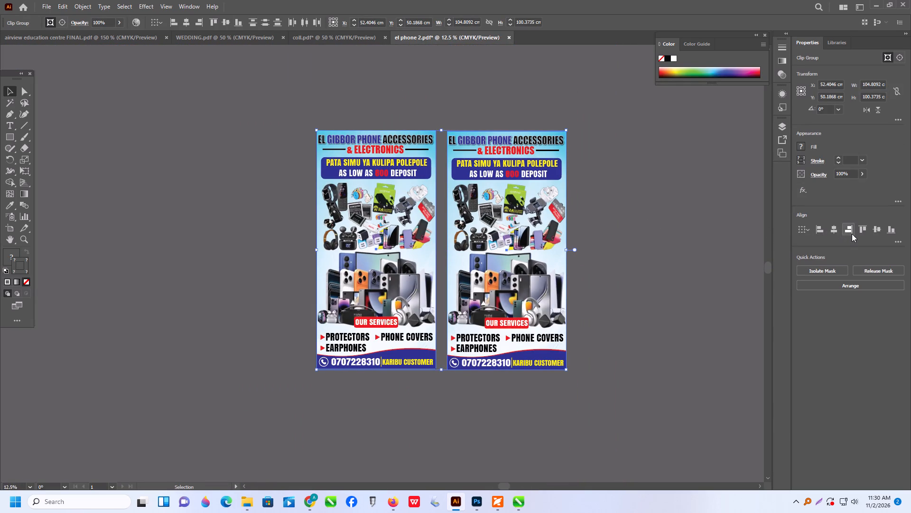
{"action": "left_click", "coordinate": [808, 229]}
{"action": "left_click", "coordinate": [825, 248]}
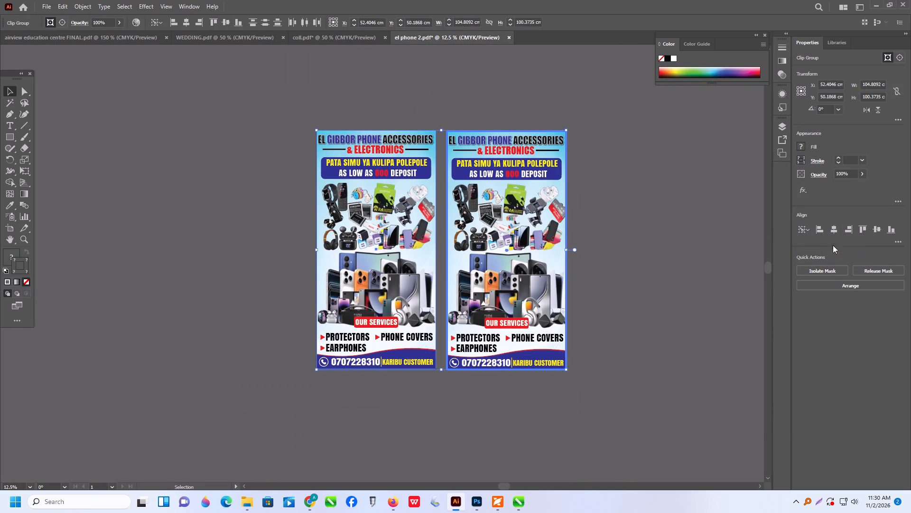
{"action": "left_click", "coordinate": [861, 227]}
{"action": "left_click", "coordinate": [697, 222]}
Fit the artboard to the selected pair of posters.
{"action": "scroll", "coordinate": [612, 222], "scroll_direction": "up", "scroll_amount": 1}
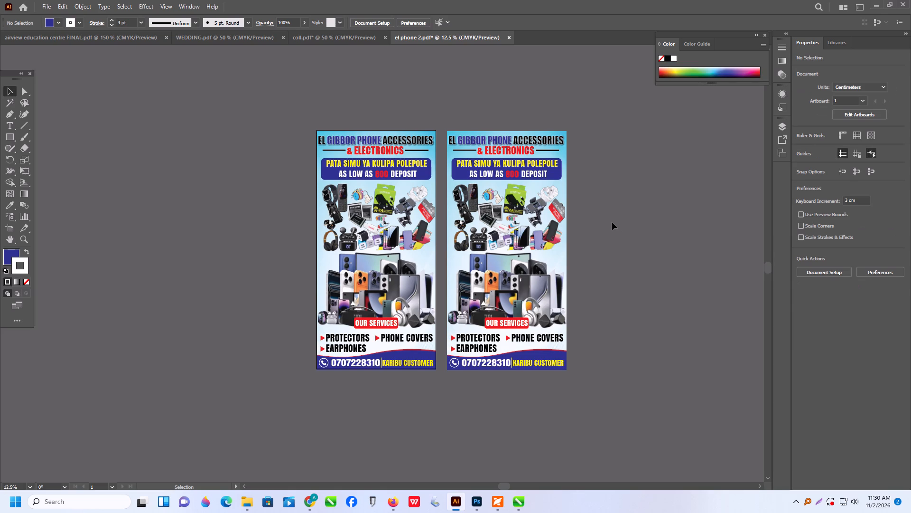
{"action": "scroll", "coordinate": [494, 239], "scroll_direction": "up", "scroll_amount": 1, "text": "alt"}
{"action": "scroll", "coordinate": [494, 239], "scroll_direction": "down", "scroll_amount": 1}
{"action": "left_click", "coordinate": [469, 216]}
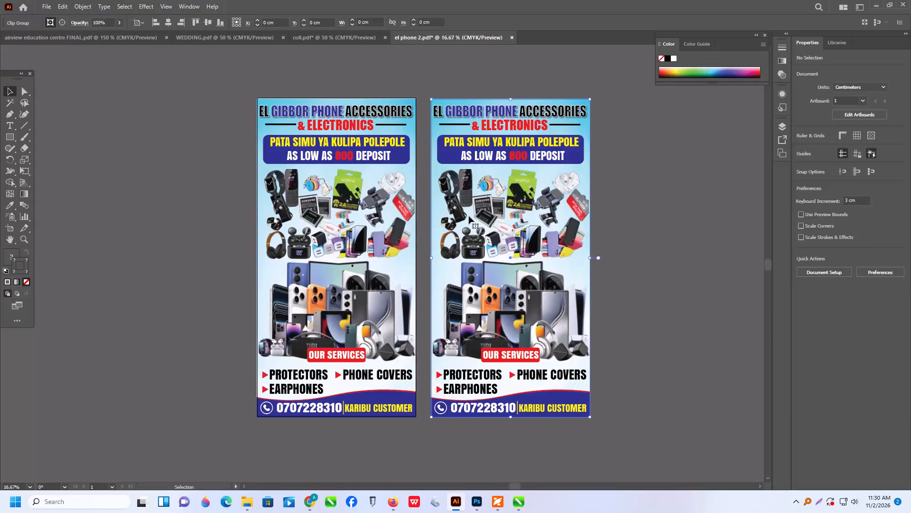
{"action": "left_click", "coordinate": [324, 219], "text": "shift"}
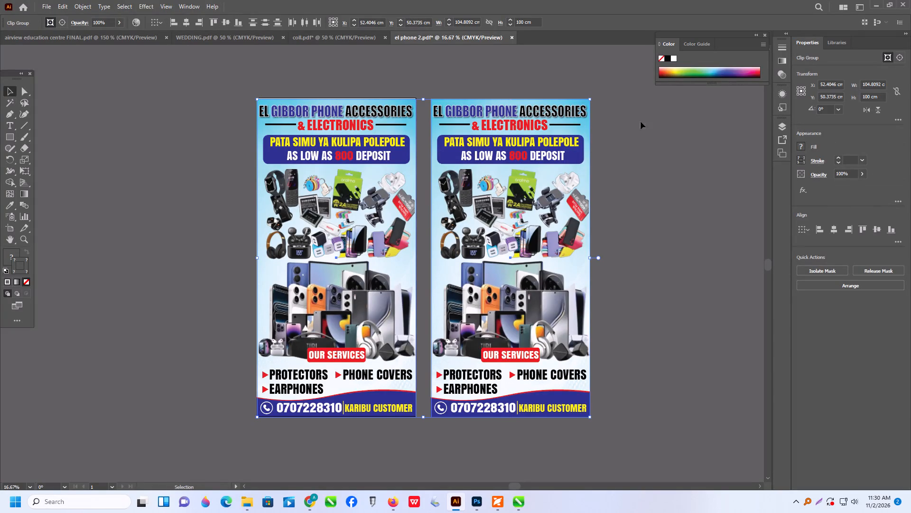
{"action": "left_click", "coordinate": [88, 11]}
{"action": "left_click", "coordinate": [116, 390]}
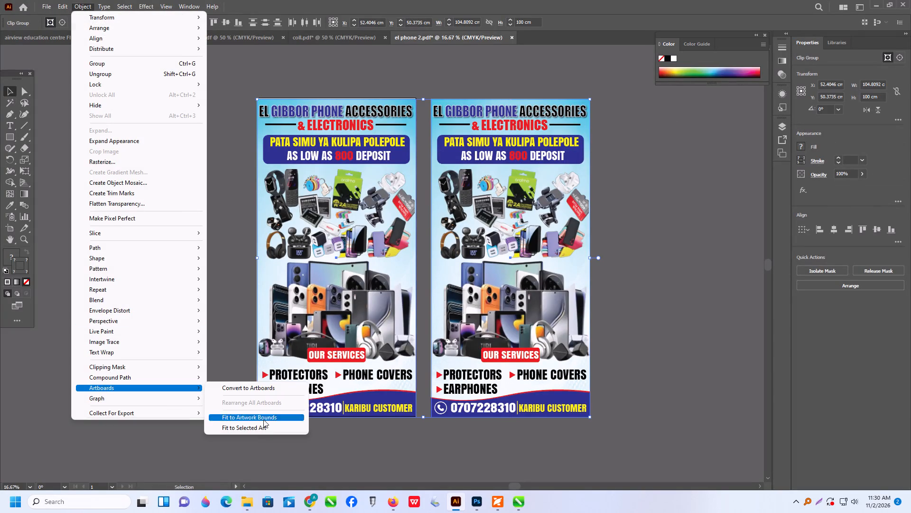
{"action": "left_click", "coordinate": [266, 430]}
{"action": "left_click", "coordinate": [629, 237]}
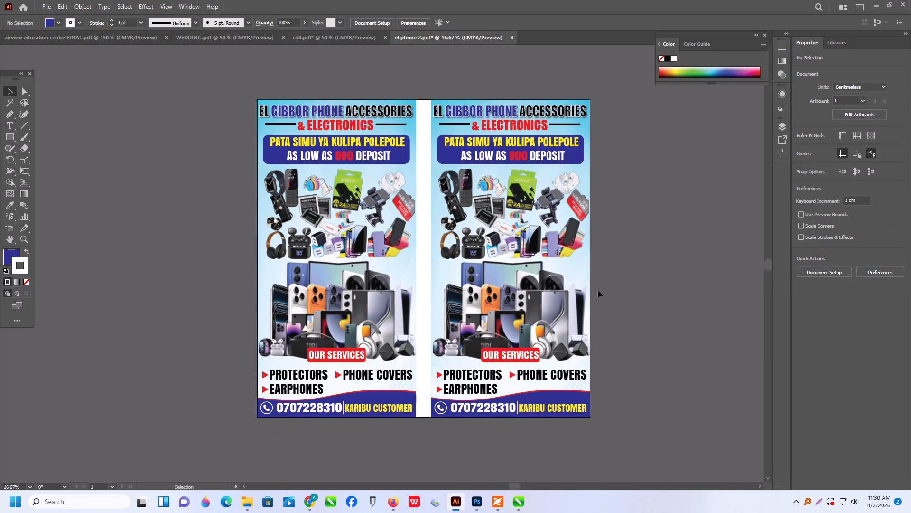
Draw a thin vertical rectangle about 0.15 by 97.6 cm and centre it on the artboard, in the gap between the posters.
{"action": "left_click", "coordinate": [10, 139]}
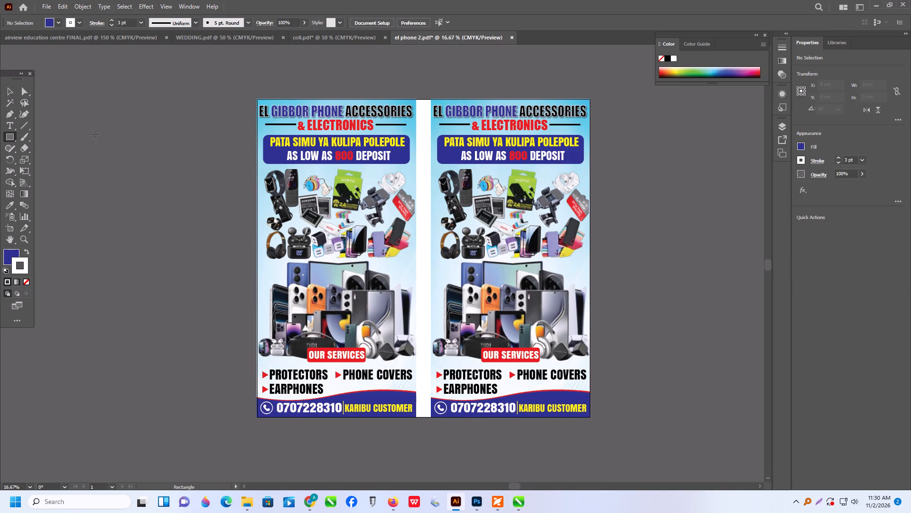
{"action": "left_click_drag", "start_coordinate": [157, 112], "coordinate": [161, 318]}
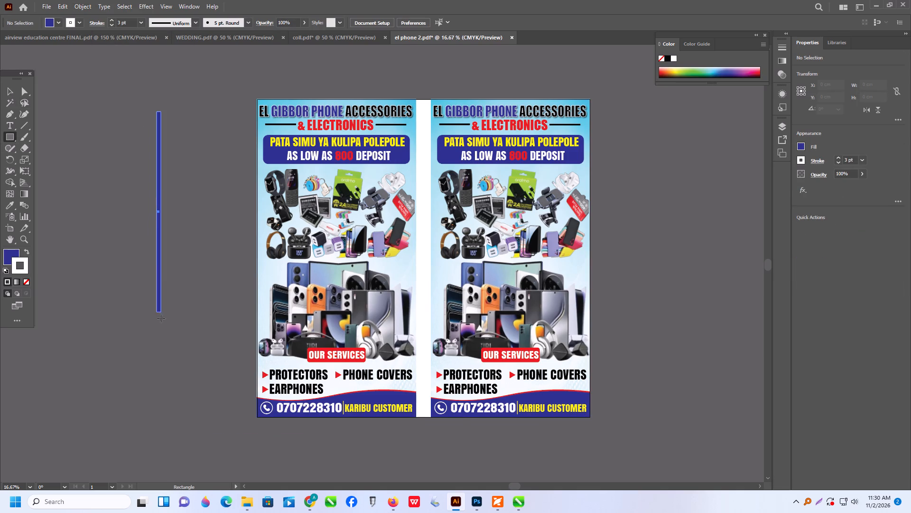
{"action": "left_click_drag", "start_coordinate": [161, 318], "coordinate": [157, 422]}
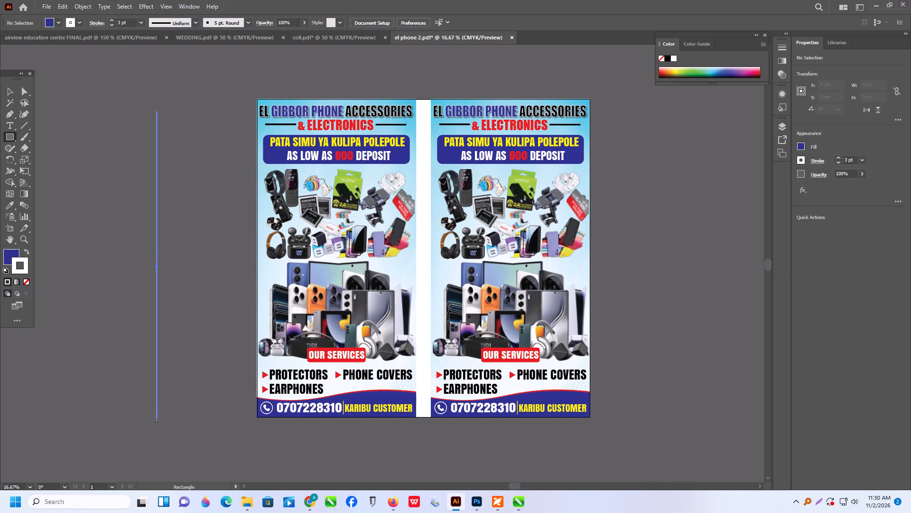
{"action": "left_click_drag", "start_coordinate": [157, 422], "coordinate": [158, 422]}
{"action": "left_click", "coordinate": [834, 228]}
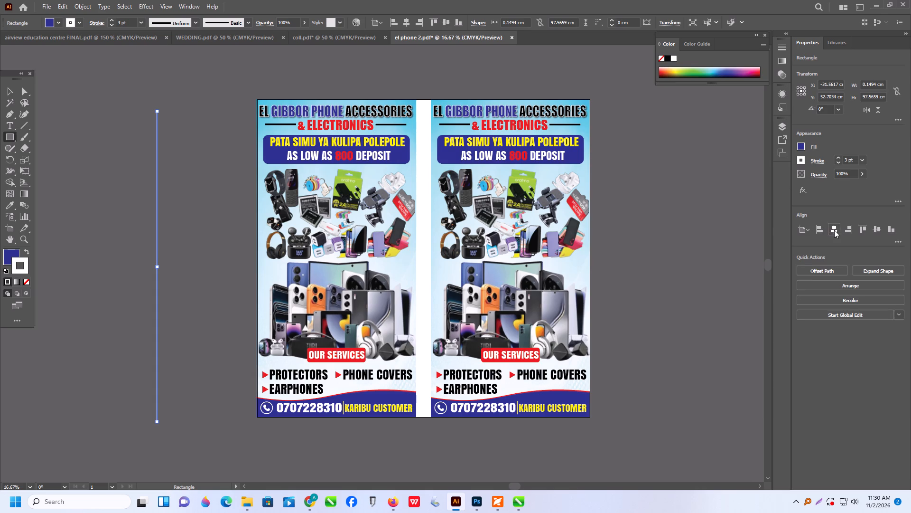
{"action": "left_click", "coordinate": [877, 229]}
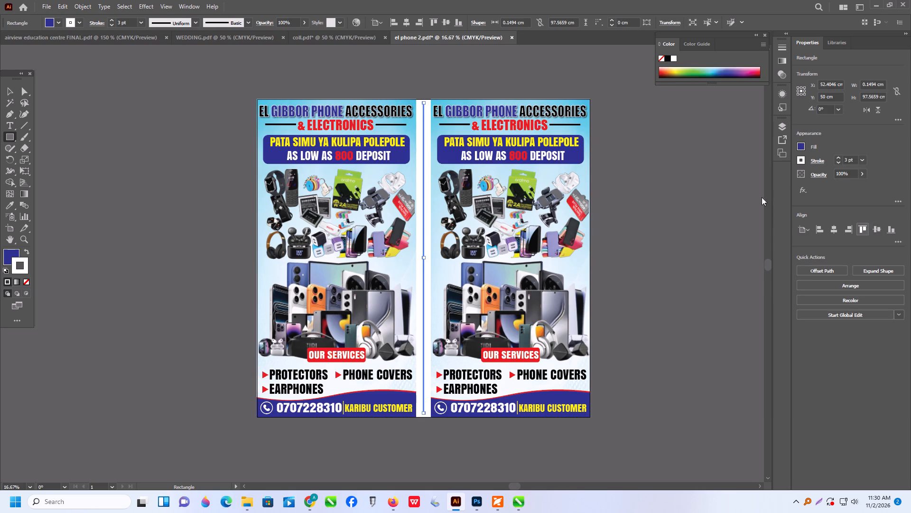
{"action": "left_click", "coordinate": [8, 88]}
{"action": "left_click", "coordinate": [109, 103]}
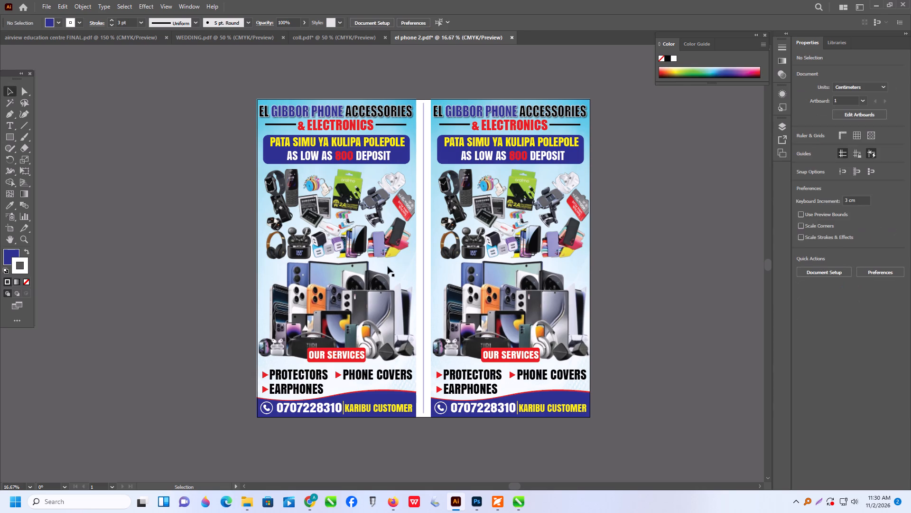
Group both posters together with the thin dividing strip.
{"action": "scroll", "coordinate": [408, 345], "scroll_direction": "up", "scroll_amount": 3, "text": "alt"}
{"action": "scroll", "coordinate": [455, 345], "scroll_direction": "down", "scroll_amount": 4, "text": "alt"}
{"action": "scroll", "coordinate": [455, 331], "scroll_direction": "down", "scroll_amount": 2}
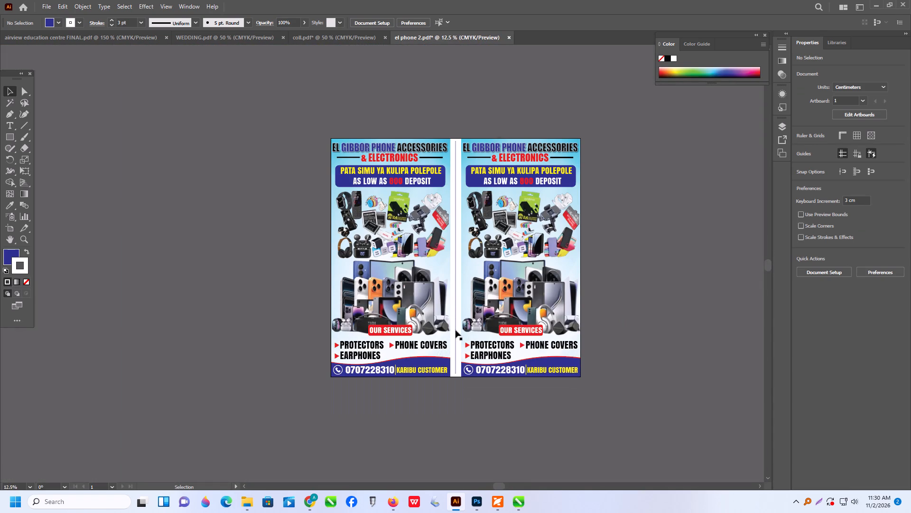
{"action": "scroll", "coordinate": [456, 316], "scroll_direction": "down", "scroll_amount": 2}
{"action": "left_click", "coordinate": [274, 81]}
{"action": "left_click_drag", "start_coordinate": [273, 79], "coordinate": [654, 394]}
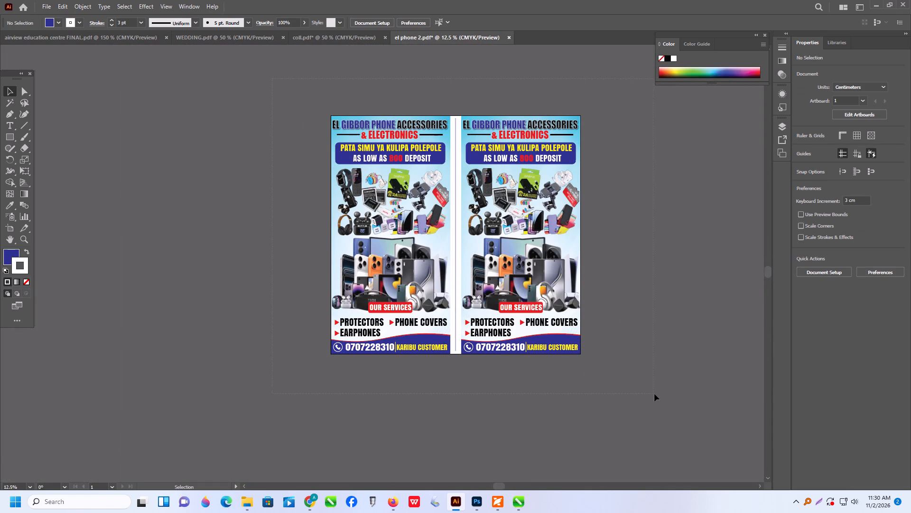
{"action": "left_click_drag", "start_coordinate": [654, 394], "coordinate": [660, 391]}
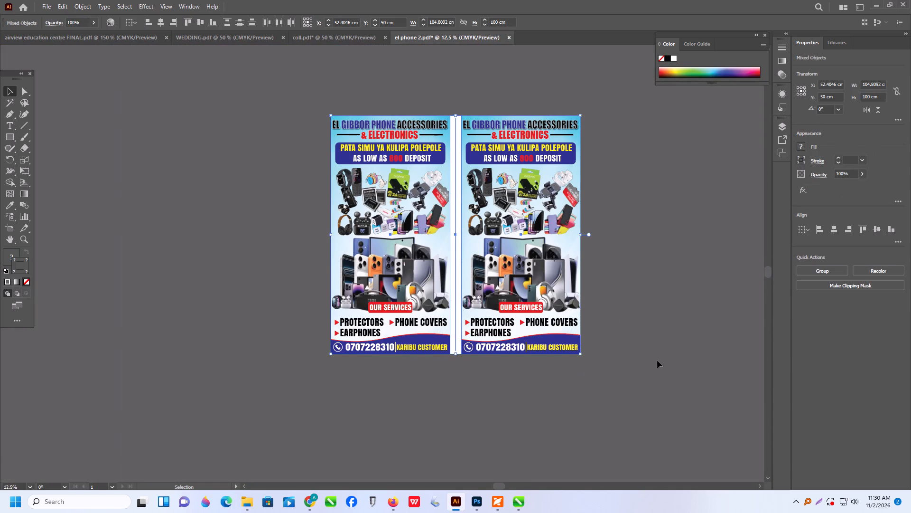
{"action": "key", "text": "ctrl+g"}
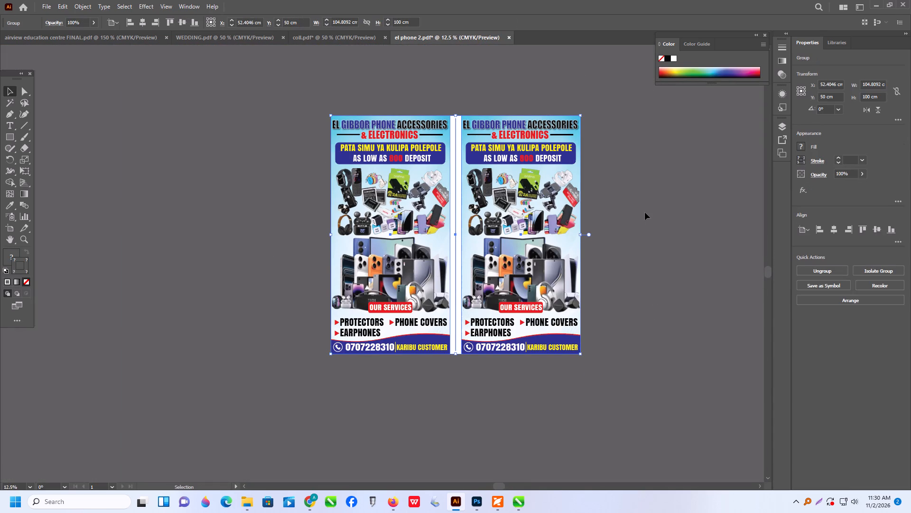
Start exporting the artwork and name the file "el phone banner 105 by 100-alex".
{"action": "left_click", "coordinate": [52, 9]}
{"action": "left_click", "coordinate": [97, 213]}
{"action": "left_click", "coordinate": [232, 225]}
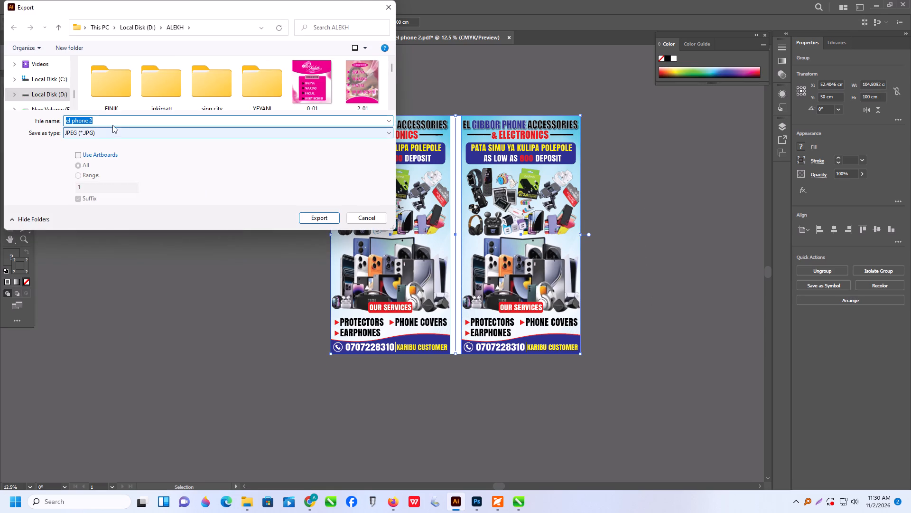
{"action": "left_click", "coordinate": [108, 122]}
{"action": "left_click_drag", "start_coordinate": [89, 118], "coordinate": [99, 122]}
{"action": "type", "text": "banner"}
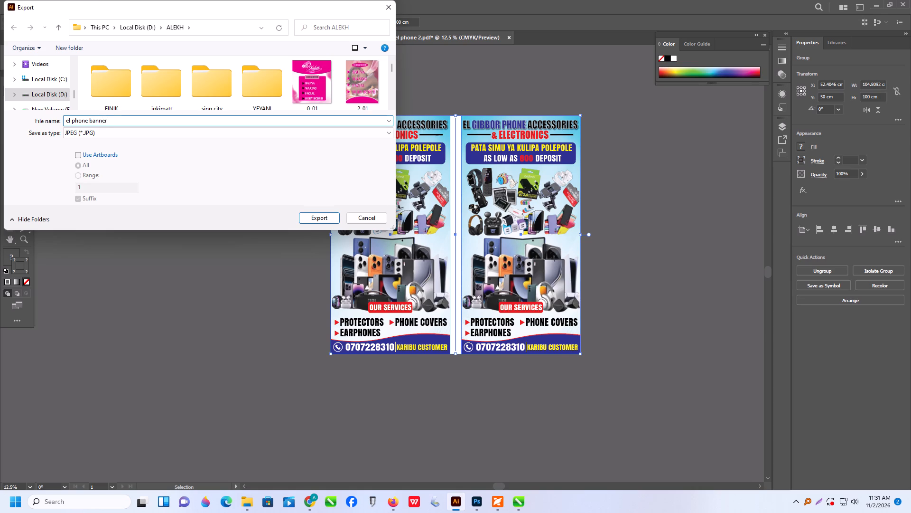
{"action": "key", "text": "space"}
{"action": "type", "text": "10"}
{"action": "key", "text": "5"}
{"action": "key", "text": "space"}
{"action": "type", "text": "by"}
{"action": "key", "text": "space"}
{"action": "type", "text": "100"}
{"action": "type", "text": "-alex"}
Set the export format to TIFF and have it use all artboards.
{"action": "left_click", "coordinate": [142, 134]}
{"action": "left_click", "coordinate": [98, 203]}
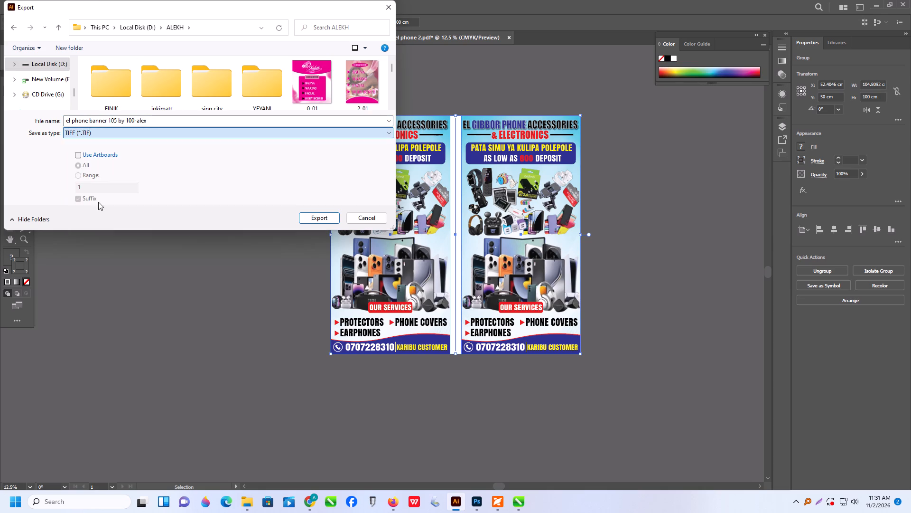
{"action": "left_click", "coordinate": [83, 154]}
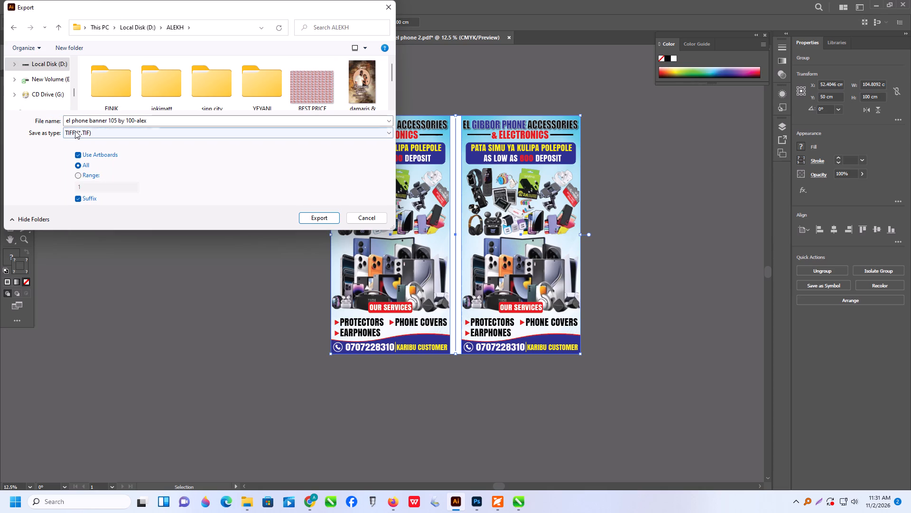
Export the banner to the 2.11.2026 folder in LARGEFORMAT's largeformat share as a CMYK TIFF at 150 ppi.
{"action": "scroll", "coordinate": [40, 102], "scroll_direction": "down", "scroll_amount": 4}
{"action": "scroll", "coordinate": [46, 77], "scroll_direction": "up", "scroll_amount": 1}
{"action": "double_click", "coordinate": [49, 81]}
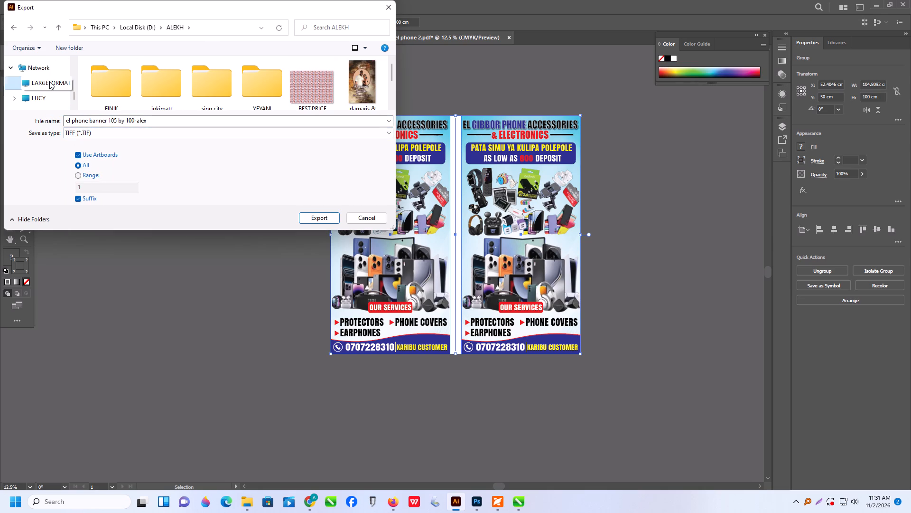
{"action": "double_click", "coordinate": [147, 95]}
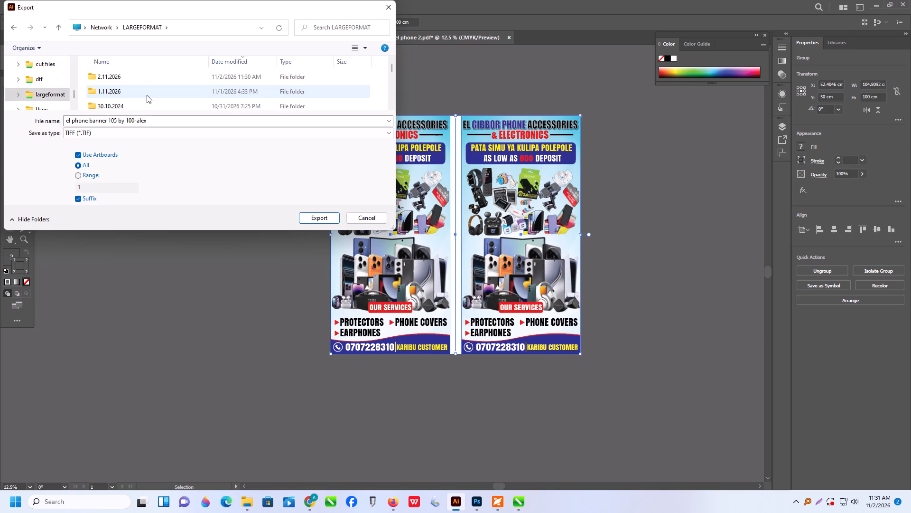
{"action": "left_click", "coordinate": [135, 82]}
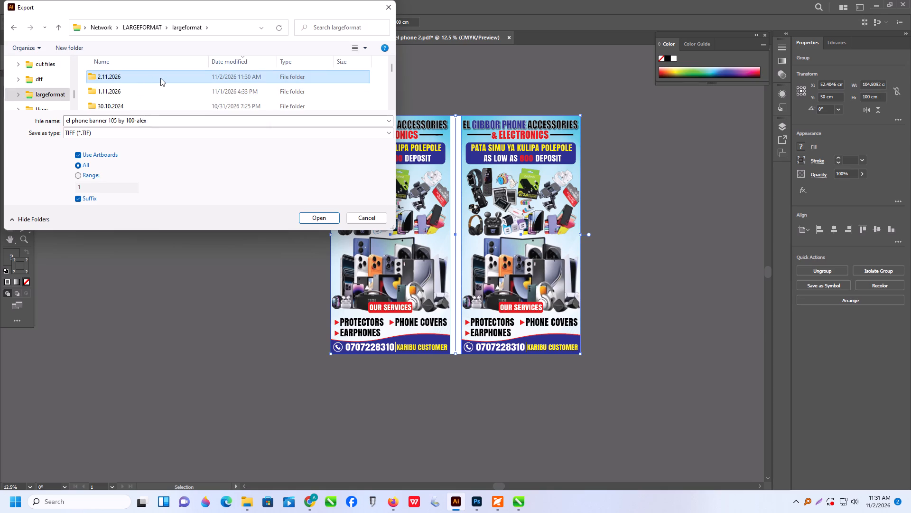
{"action": "double_click", "coordinate": [168, 77]}
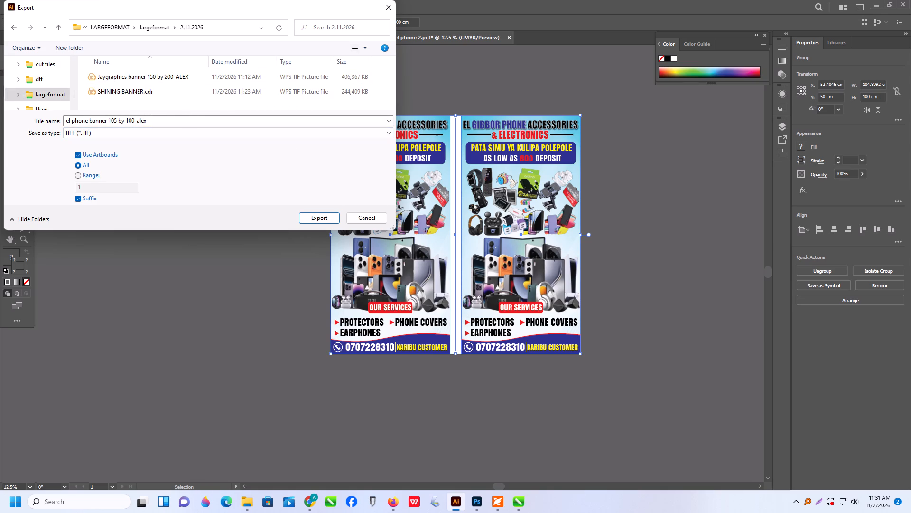
{"action": "left_click", "coordinate": [327, 218]}
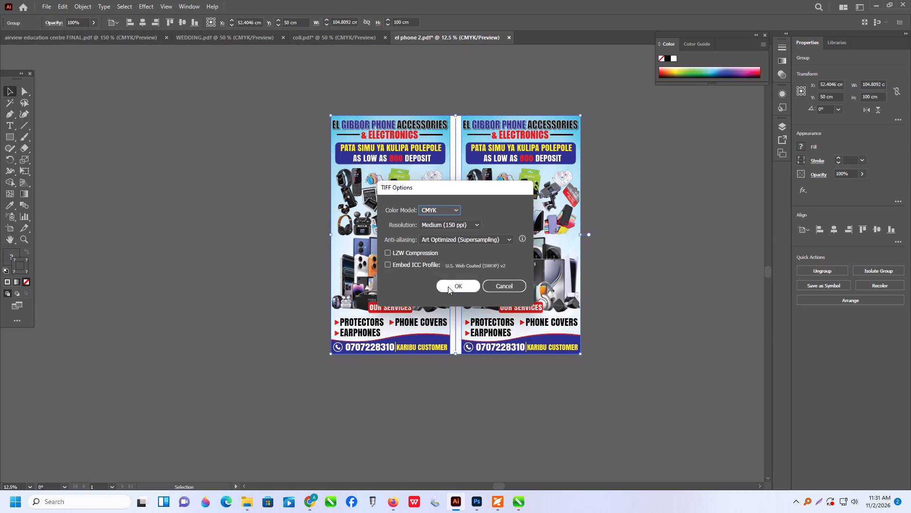
{"action": "left_click", "coordinate": [448, 286]}
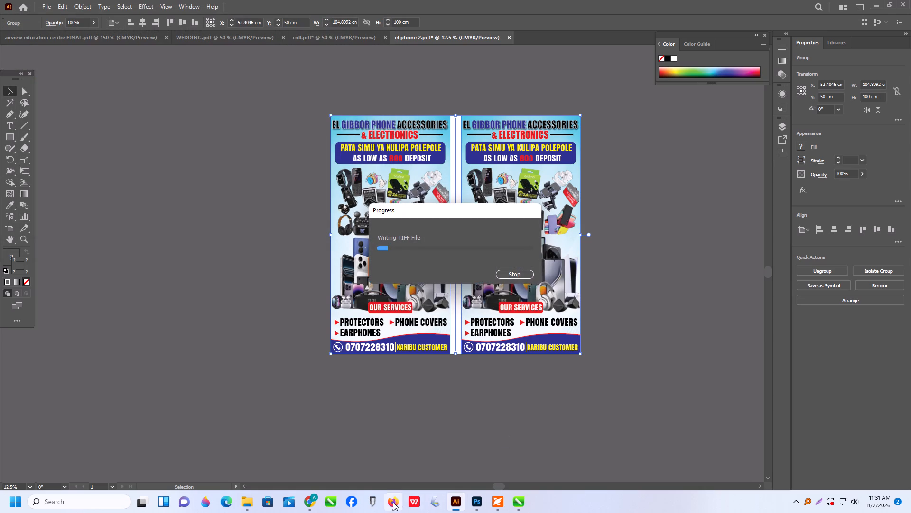